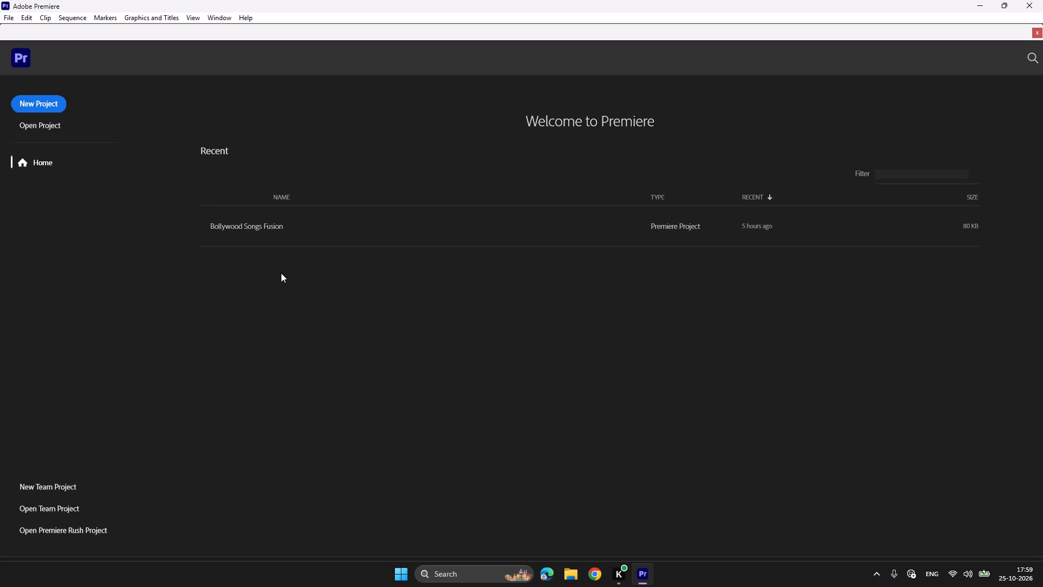
Open the recent project Bollywood Songs Fusion.
{"action": "left_click", "coordinate": [251, 224]}
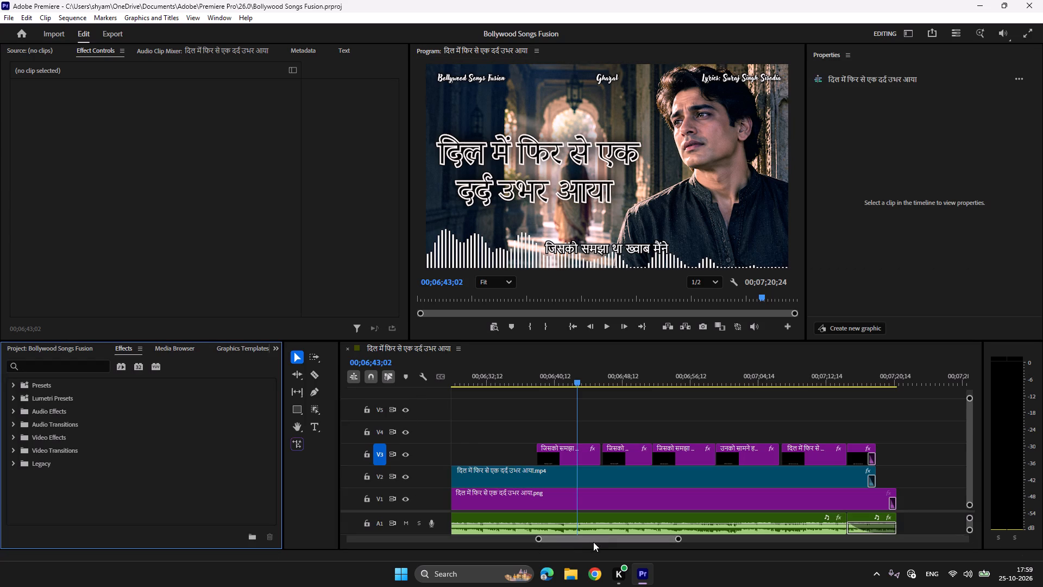
Lock the V3 lyrics track and delete all clips on the other tracks of the sequence.
{"action": "left_click_drag", "start_coordinate": [594, 539], "coordinate": [357, 529]}
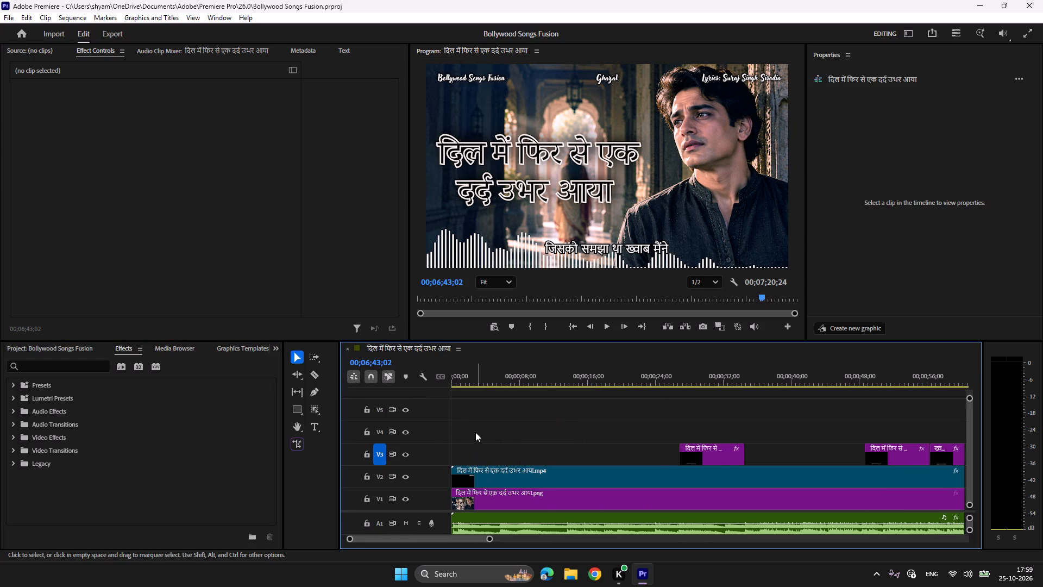
{"action": "left_click", "coordinate": [367, 453]}
{"action": "key", "text": "ctrl+a"}
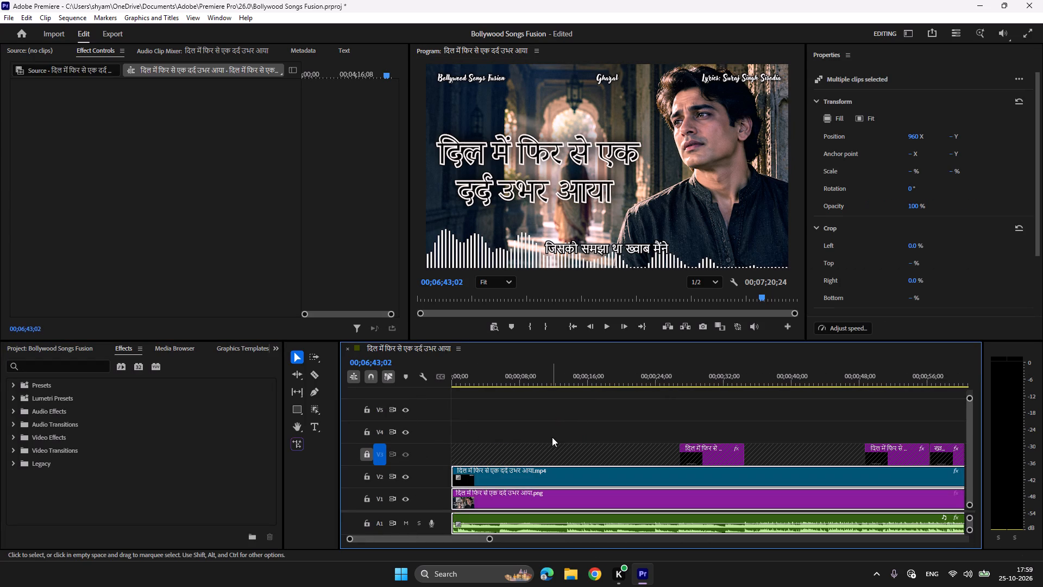
{"action": "key", "text": "Delete"}
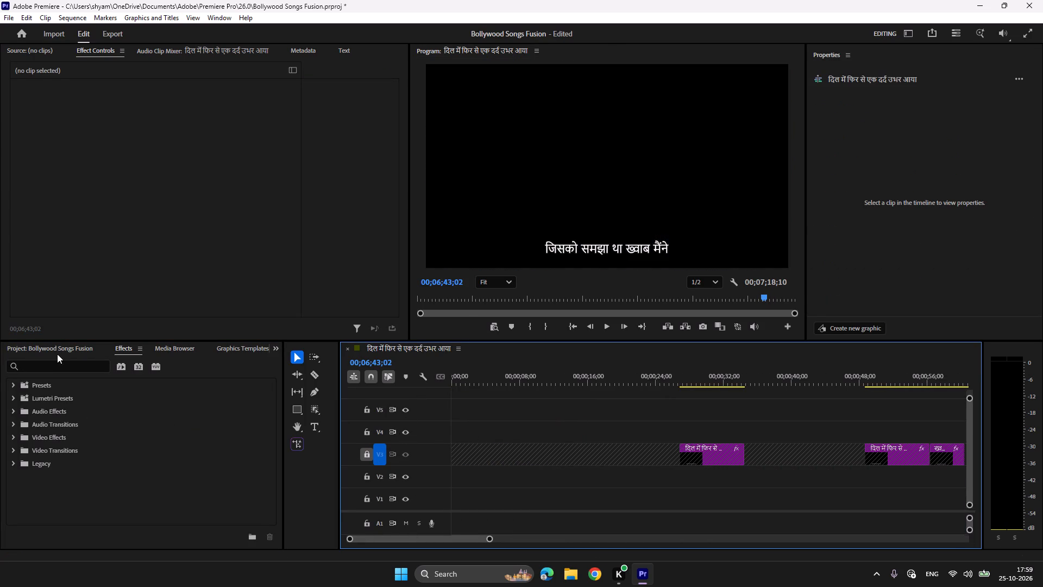
Delete the old video, audio and image from the project, keeping only the sequence.
{"action": "left_click", "coordinate": [55, 353]}
{"action": "key", "text": "ctrl+a"}
{"action": "left_click", "coordinate": [60, 417], "text": "ctrl"}
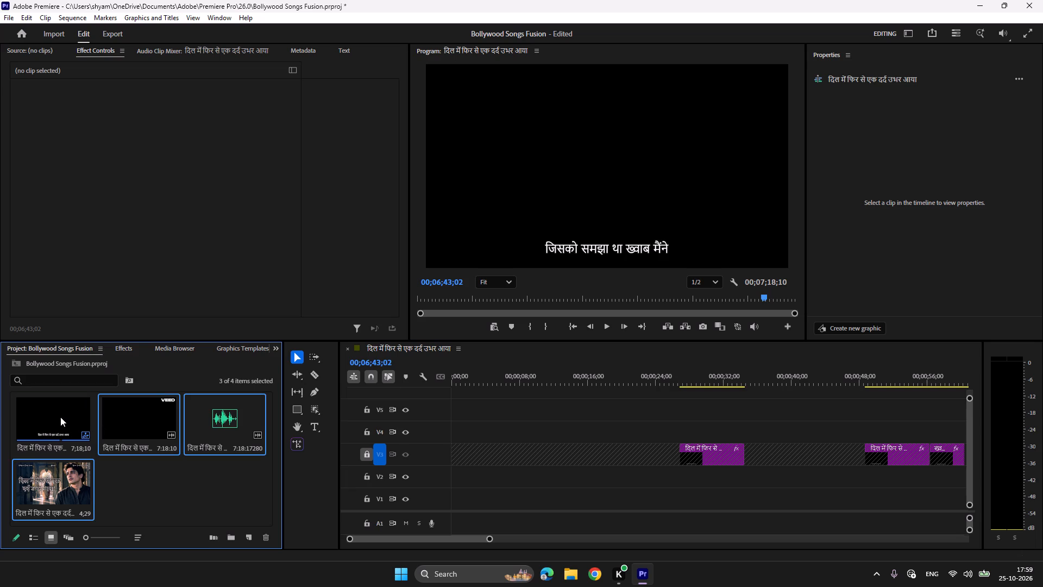
{"action": "key", "text": "Delete"}
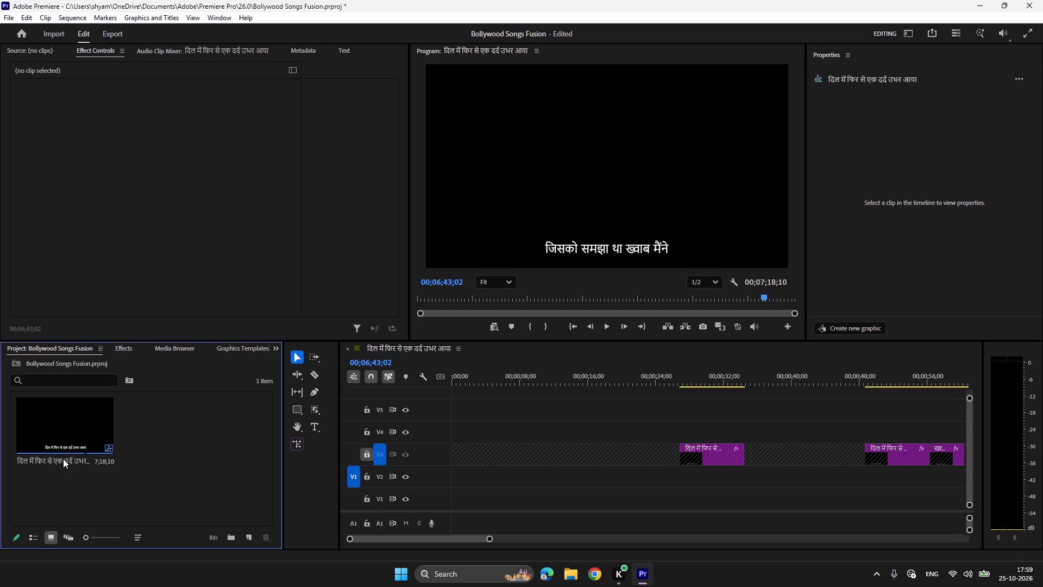
Rename the sequence as दिल में फिर से एक दर्द उभर आया_bollywood.
{"action": "left_click", "coordinate": [63, 459]}
{"action": "left_click", "coordinate": [63, 459]}
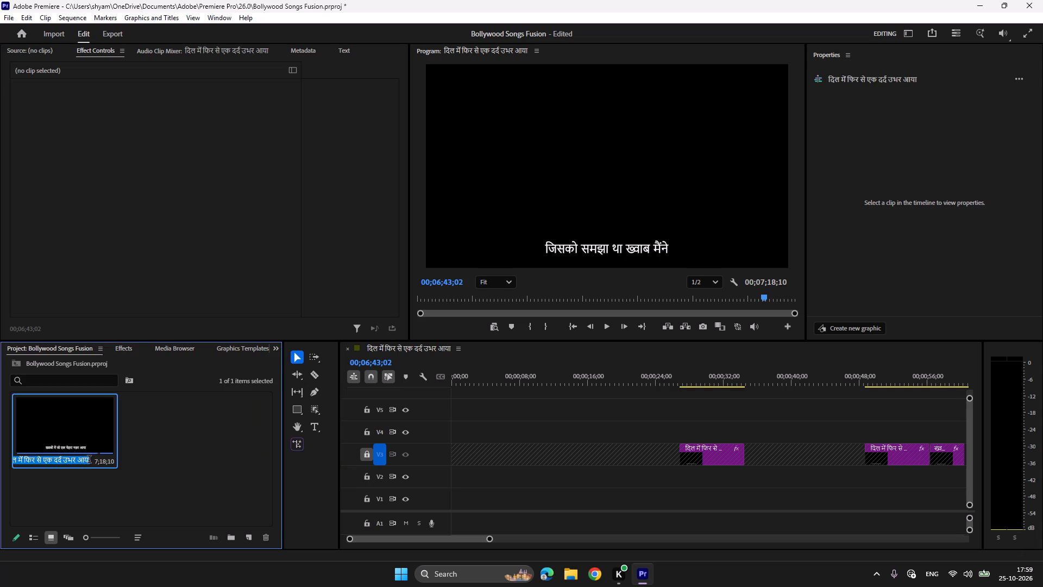
{"action": "left_click", "coordinate": [91, 461]}
{"action": "left_click", "coordinate": [88, 460]}
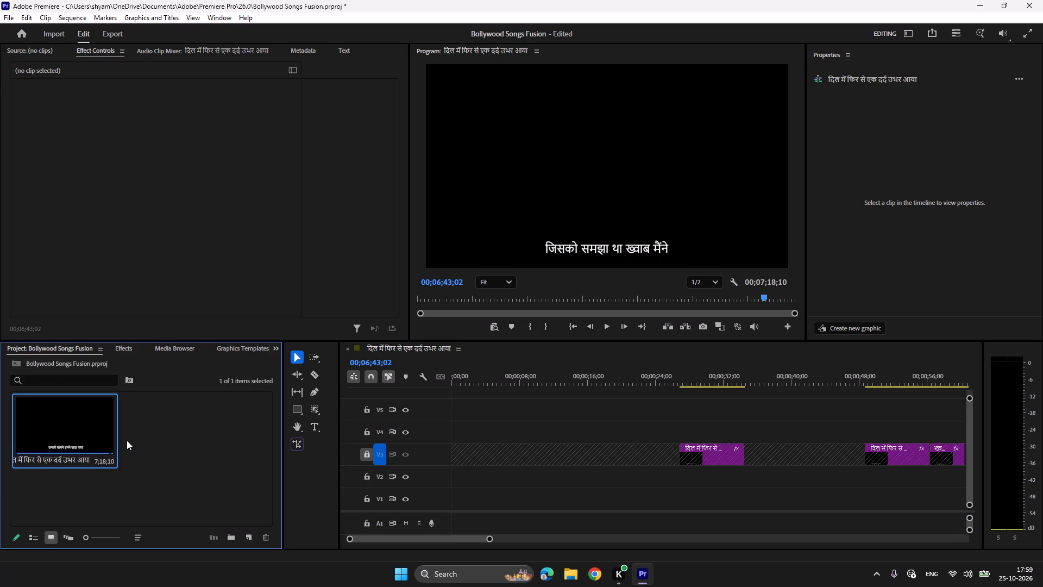
{"action": "key", "text": "shift+underscore"}
{"action": "type", "text": "bollywood"}
{"action": "key", "text": "Return"}
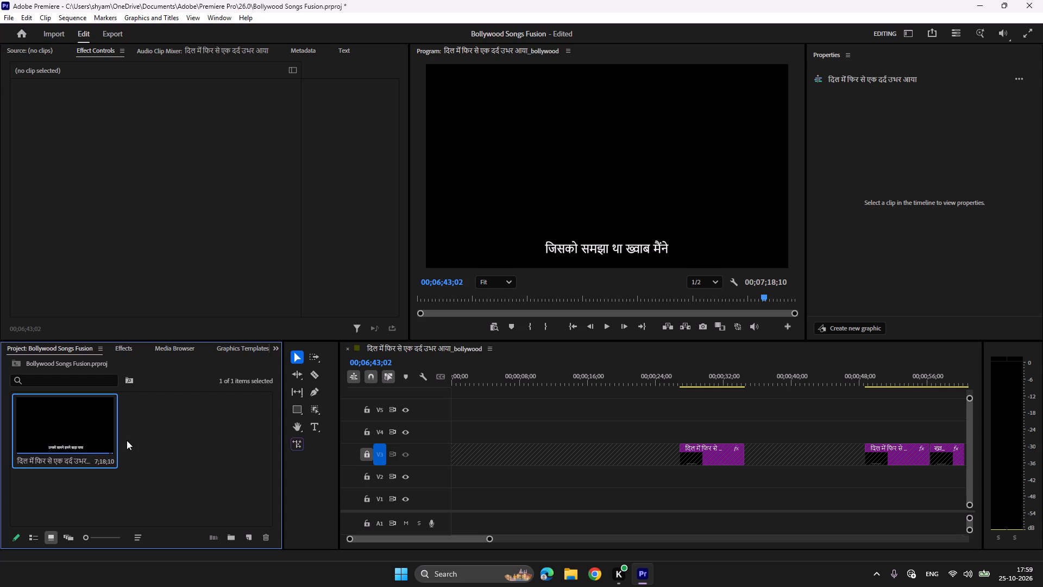
Import दिल में फिर से एक दर्द उभर आया_bollywood.png and दिल में फिर से एक दर्द 11.wav from the Downloads folder.
{"action": "double_click", "coordinate": [169, 448]}
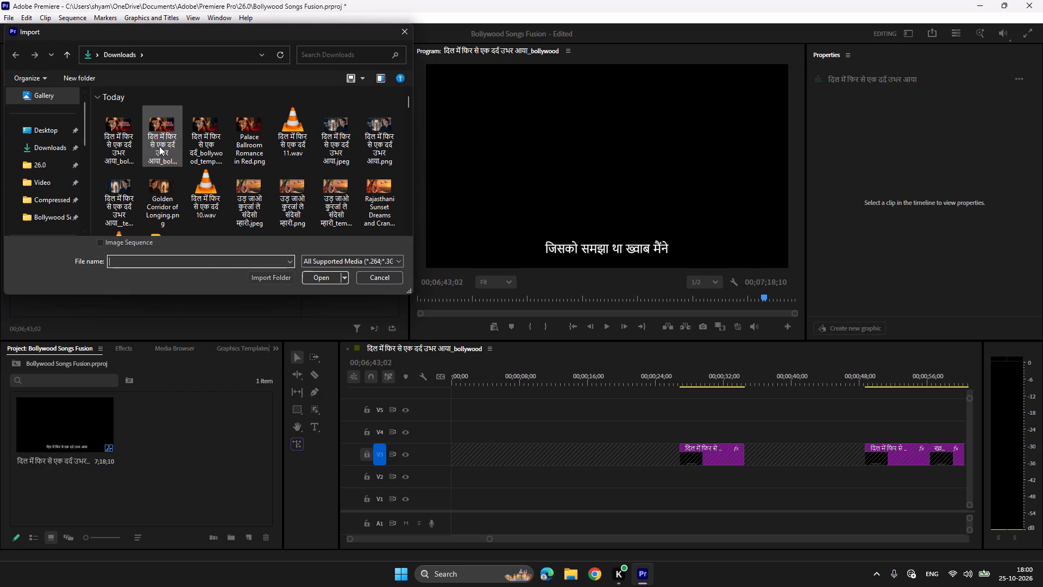
{"action": "left_click", "coordinate": [167, 144]}
{"action": "left_click", "coordinate": [298, 141], "text": "ctrl"}
{"action": "left_click", "coordinate": [326, 274]}
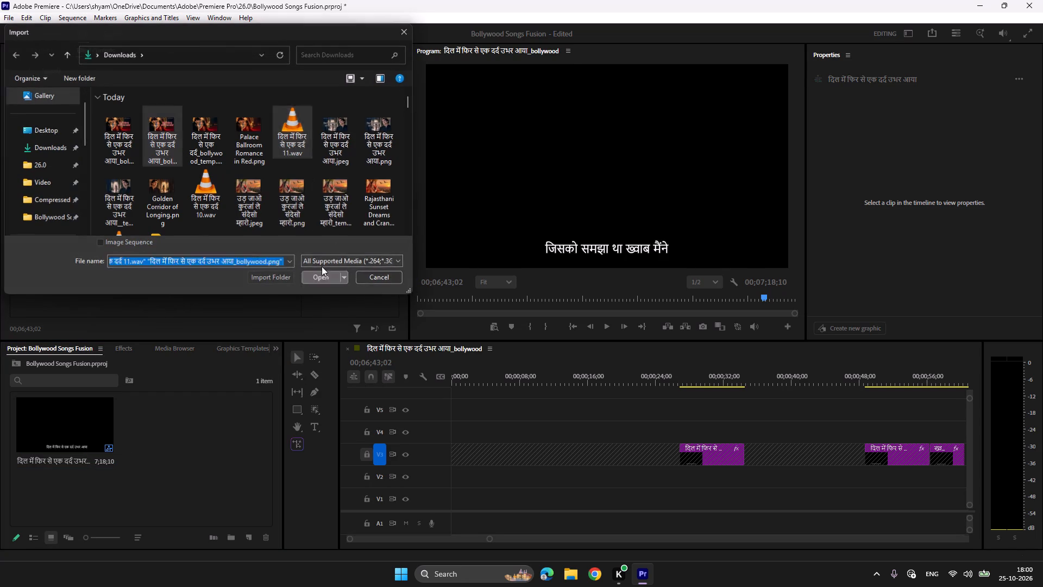
Import दिल में फिर से एक दर्द उभर आया_bollywood.mp4 from the Video folder in Downloads.
{"action": "double_click", "coordinate": [164, 509]}
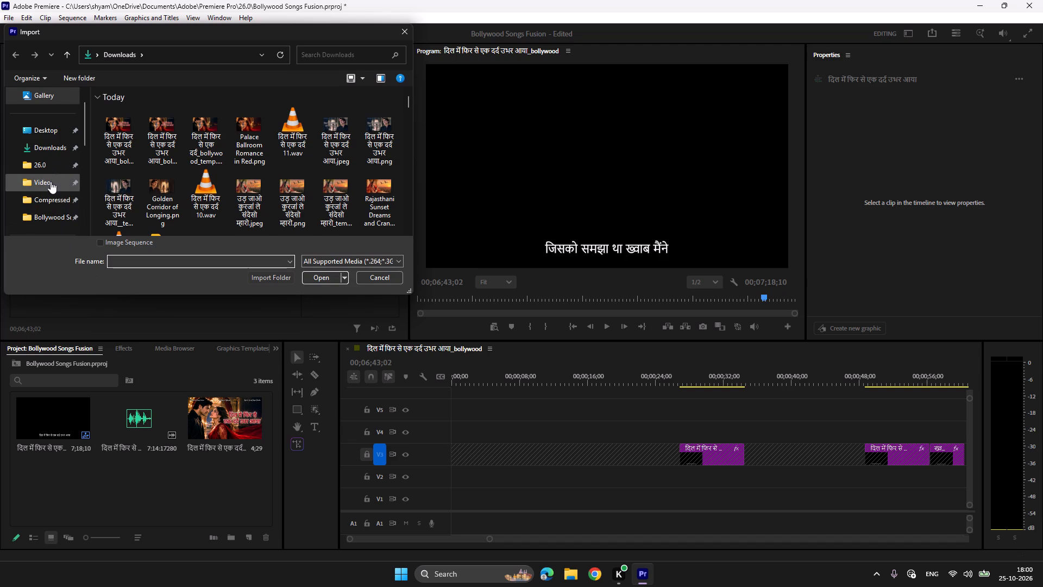
{"action": "left_click", "coordinate": [51, 182]}
{"action": "left_click", "coordinate": [127, 131]}
{"action": "left_click", "coordinate": [323, 277]}
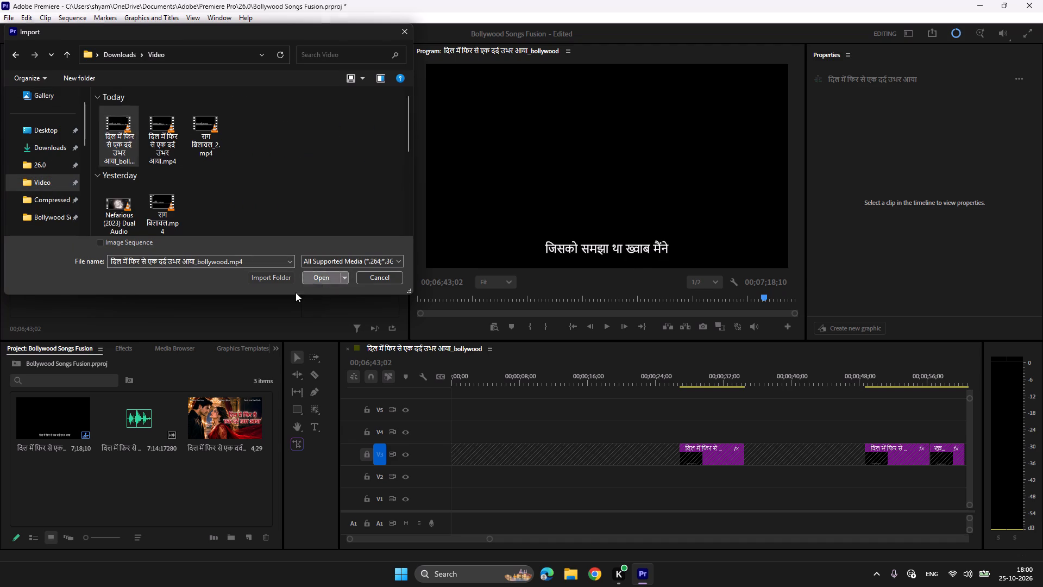
Place the imported image at the start of track V1 and the imported audio at the start of track A1.
{"action": "left_click_drag", "start_coordinate": [234, 408], "coordinate": [450, 491]}
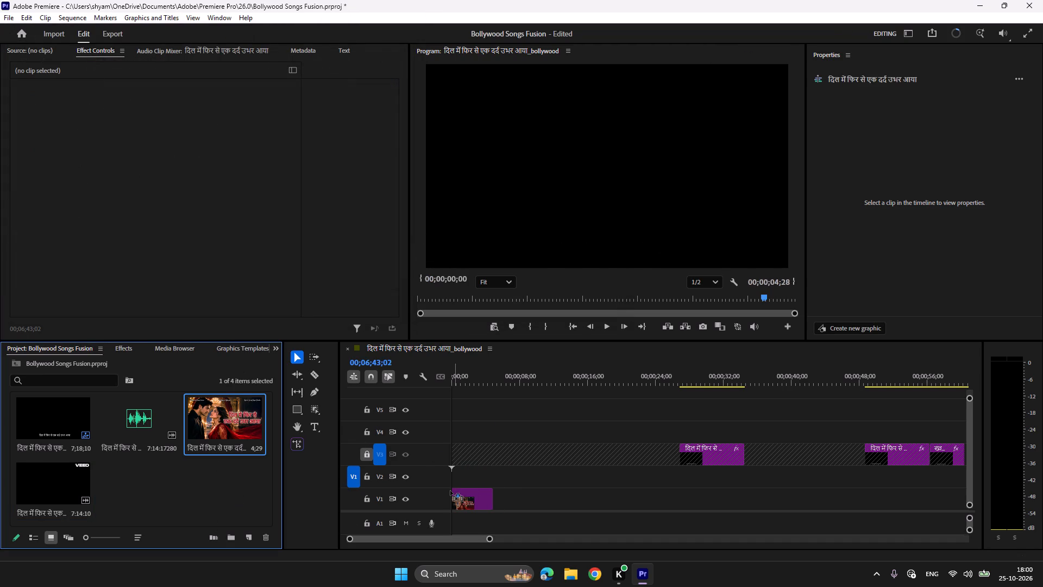
{"action": "left_click_drag", "start_coordinate": [450, 491], "coordinate": [447, 492]}
{"action": "left_click_drag", "start_coordinate": [141, 422], "coordinate": [445, 521]}
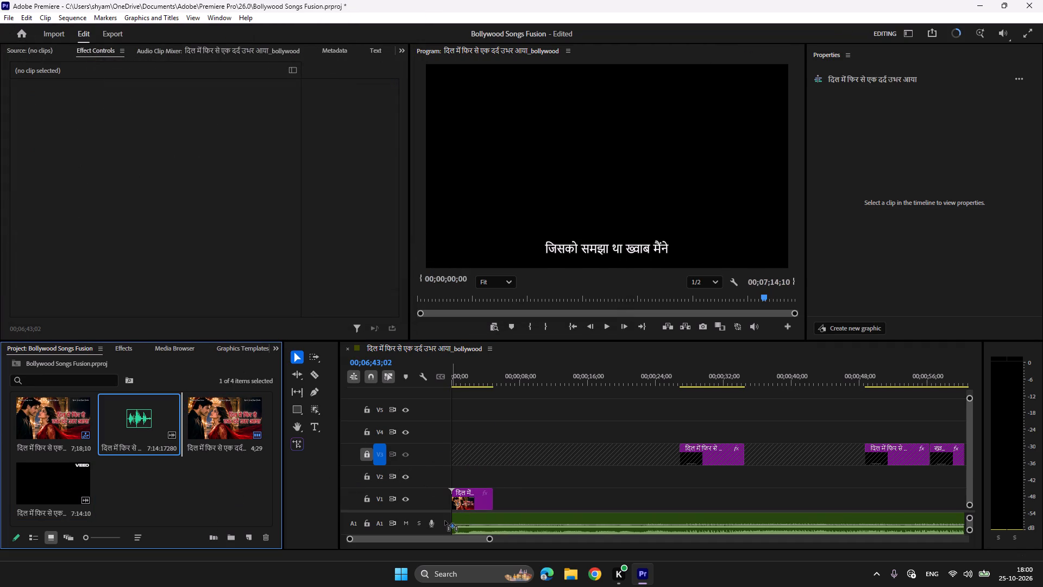
{"action": "left_click_drag", "start_coordinate": [445, 521], "coordinate": [444, 521]}
Place only the video portion of the imported waveform mp4 at the start of track V2.
{"action": "left_click_drag", "start_coordinate": [56, 490], "coordinate": [456, 475]}
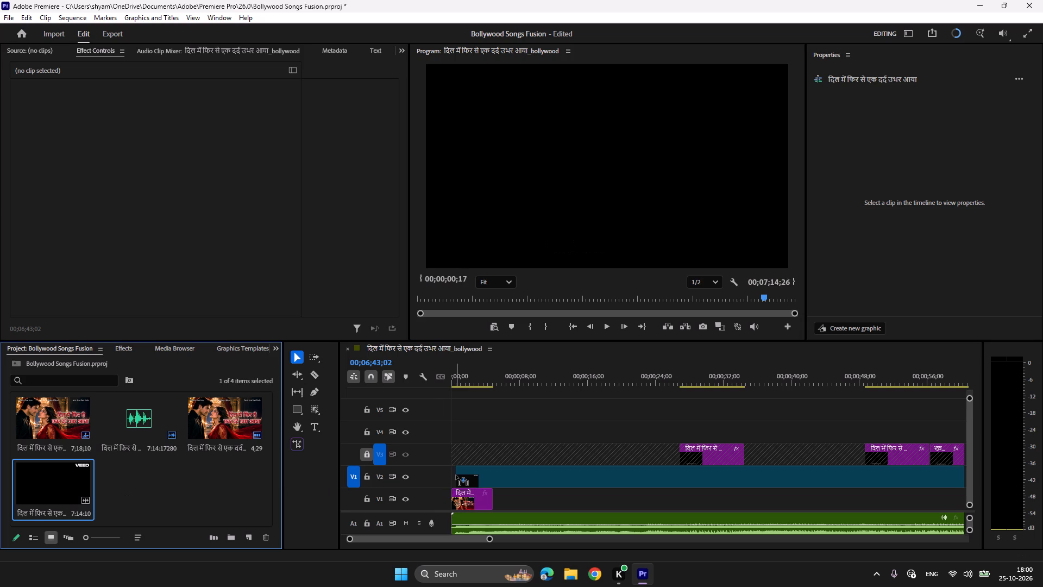
{"action": "left_click_drag", "start_coordinate": [456, 475], "coordinate": [151, 483]}
{"action": "double_click", "coordinate": [66, 481]}
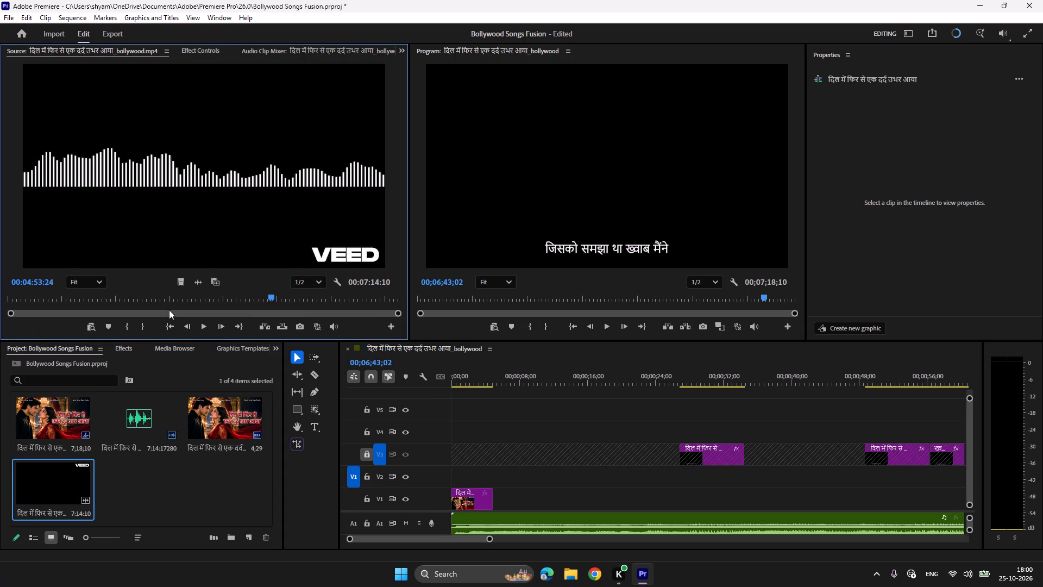
{"action": "left_click_drag", "start_coordinate": [177, 283], "coordinate": [418, 471]}
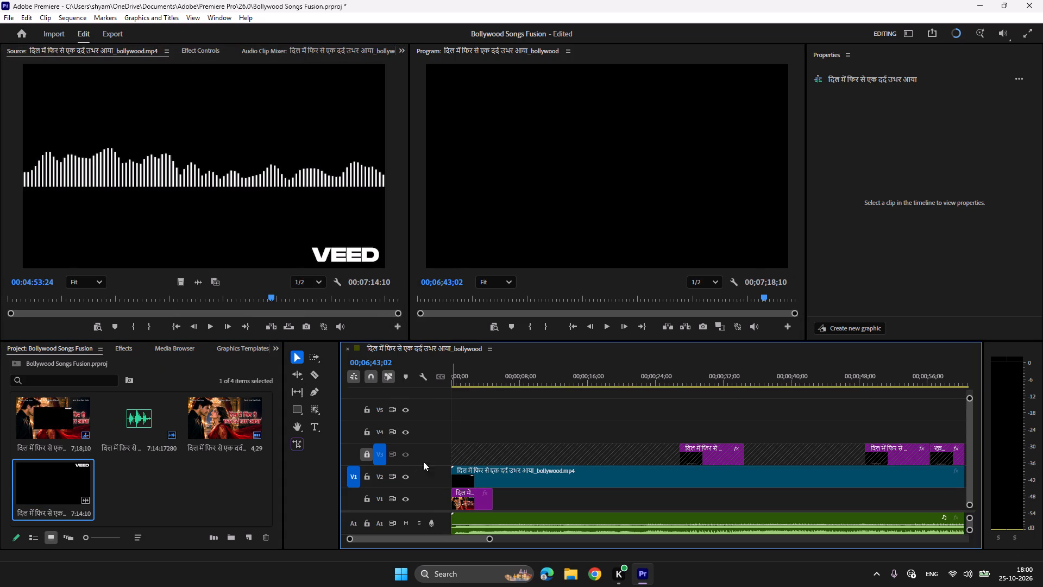
Scale the waveform video on V2 to fill the frame and bring up its effect settings.
{"action": "left_click", "coordinate": [463, 379]}
{"action": "right_click", "coordinate": [482, 477]}
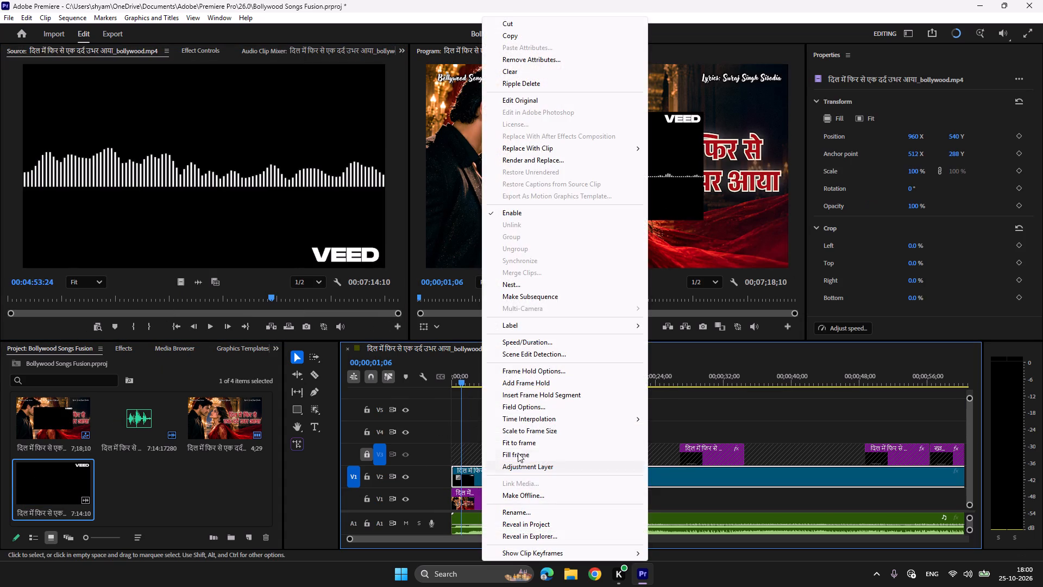
{"action": "left_click", "coordinate": [519, 453]}
{"action": "scroll", "coordinate": [513, 446], "scroll_direction": "down", "scroll_amount": 1}
{"action": "left_click", "coordinate": [200, 50]}
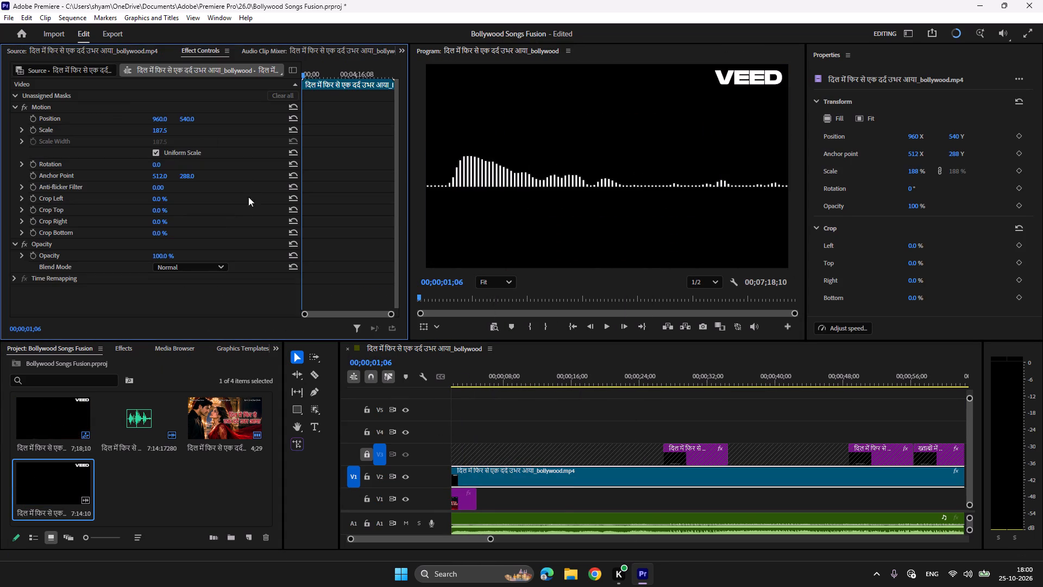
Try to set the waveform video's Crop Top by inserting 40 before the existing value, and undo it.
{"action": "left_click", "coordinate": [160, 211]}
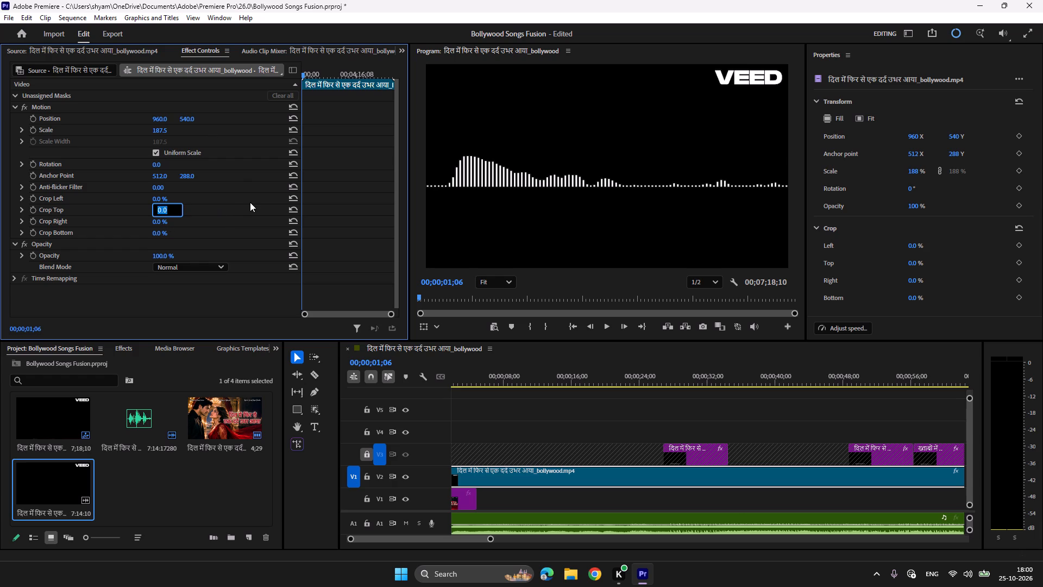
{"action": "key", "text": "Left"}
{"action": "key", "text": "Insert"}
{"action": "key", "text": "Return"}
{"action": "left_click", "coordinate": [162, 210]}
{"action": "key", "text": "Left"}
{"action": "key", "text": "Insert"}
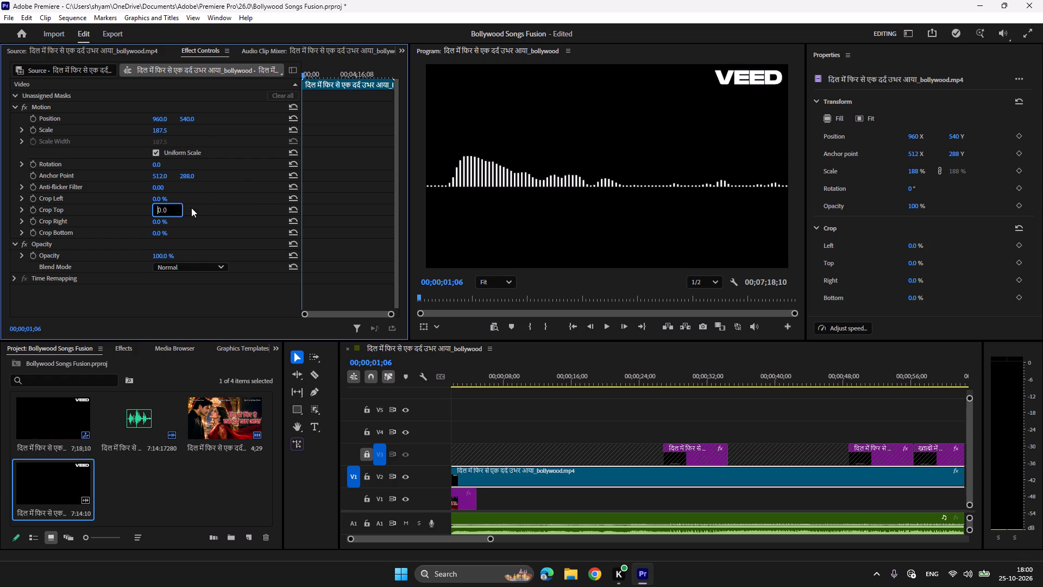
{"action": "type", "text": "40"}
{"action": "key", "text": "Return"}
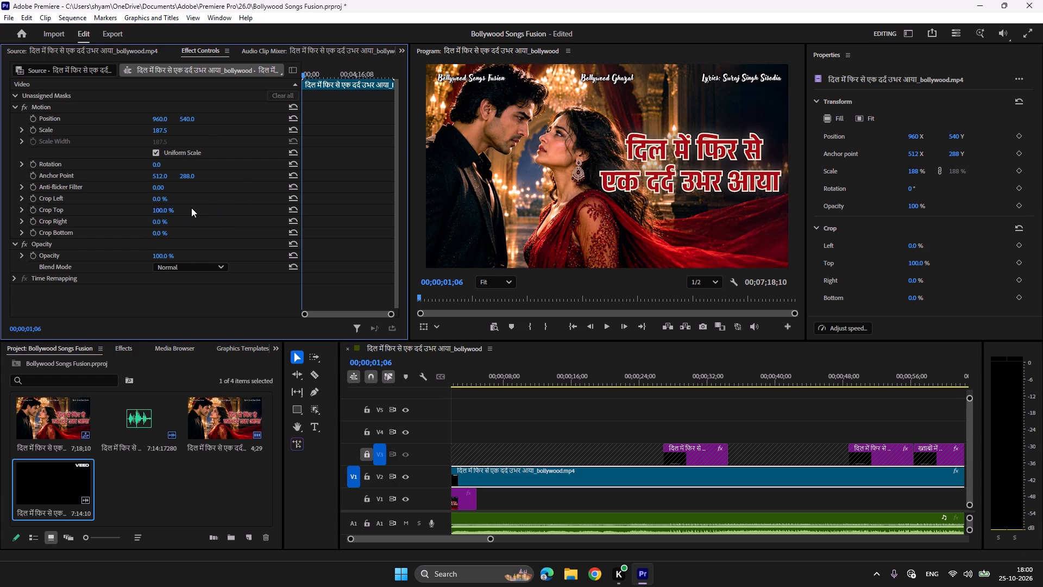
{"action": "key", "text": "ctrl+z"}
Set both Crop Top and Crop Bottom of the waveform video to 40%.
{"action": "left_click", "coordinate": [160, 209]}
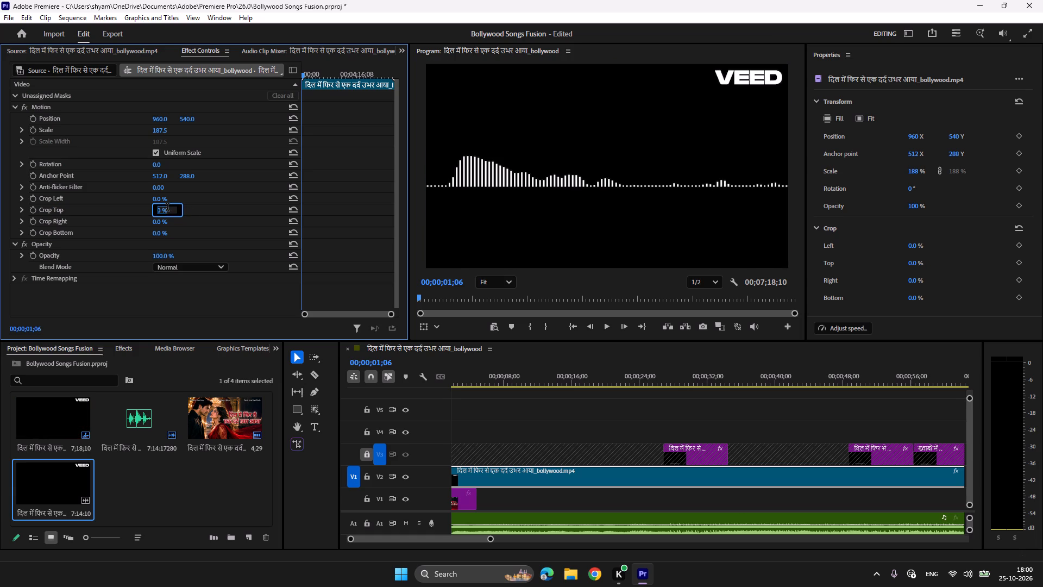
{"action": "type", "text": "40"}
{"action": "key", "text": "Return"}
{"action": "left_click", "coordinate": [158, 232]}
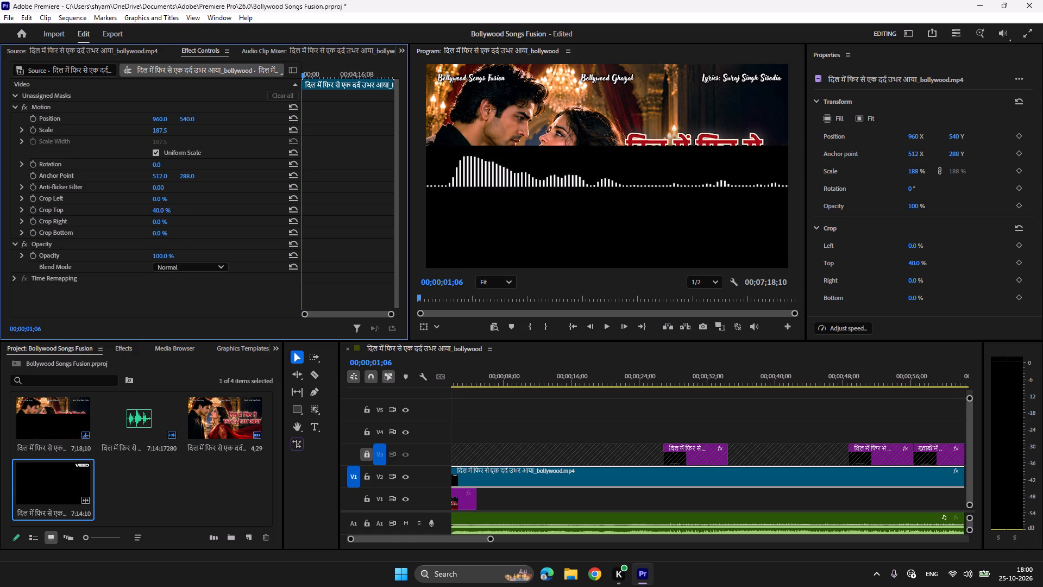
{"action": "type", "text": "40"}
{"action": "key", "text": "Return"}
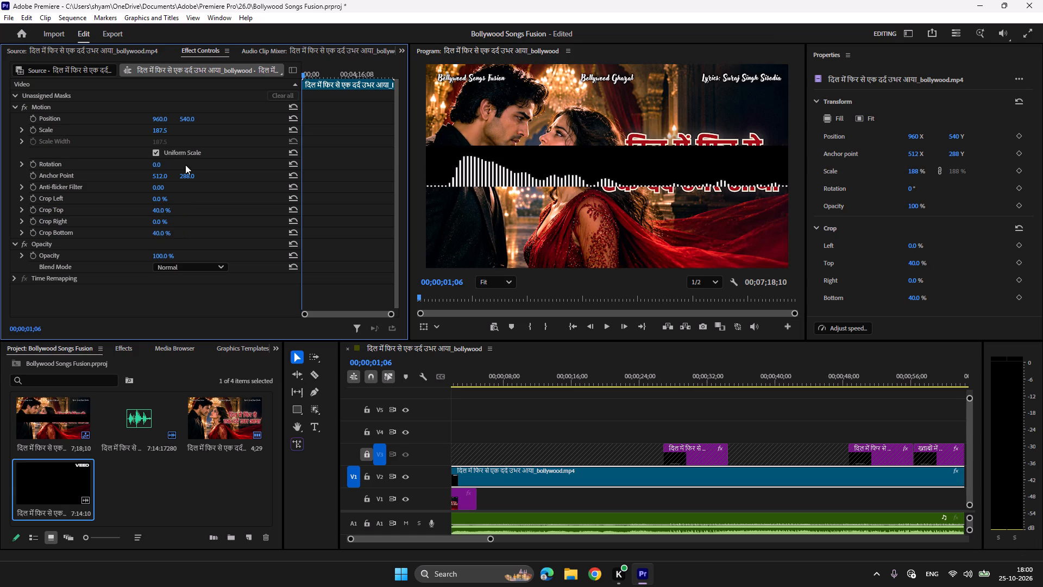
Set the waveform video's vertical position to 972.
{"action": "left_click", "coordinate": [189, 119]}
{"action": "key", "text": "9"}
{"action": "type", "text": "72"}
{"action": "key", "text": "Return"}
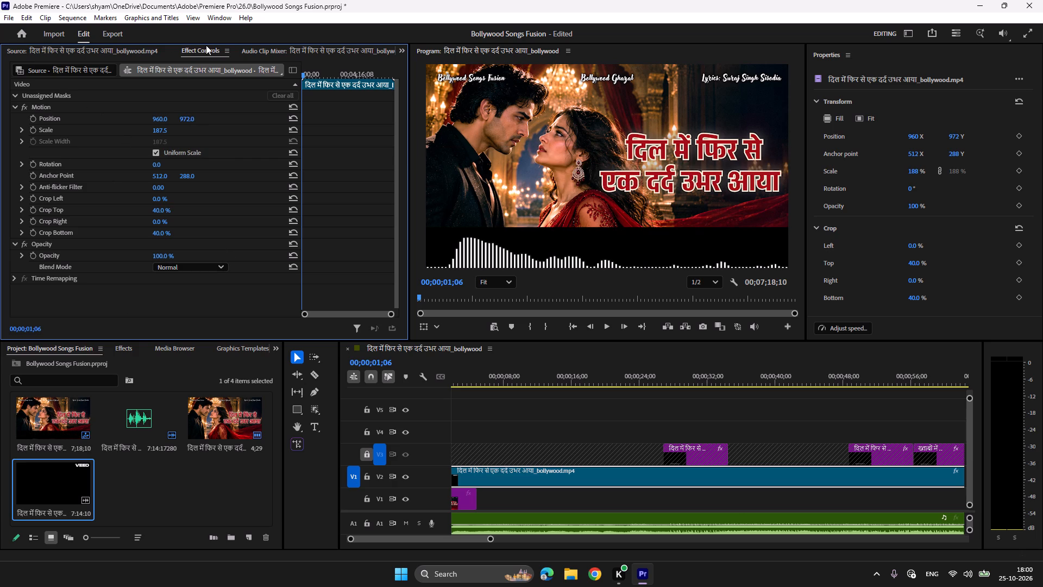
Apply the Luma Key video effect from the Keying group to the waveform video on V2.
{"action": "left_click", "coordinate": [116, 346]}
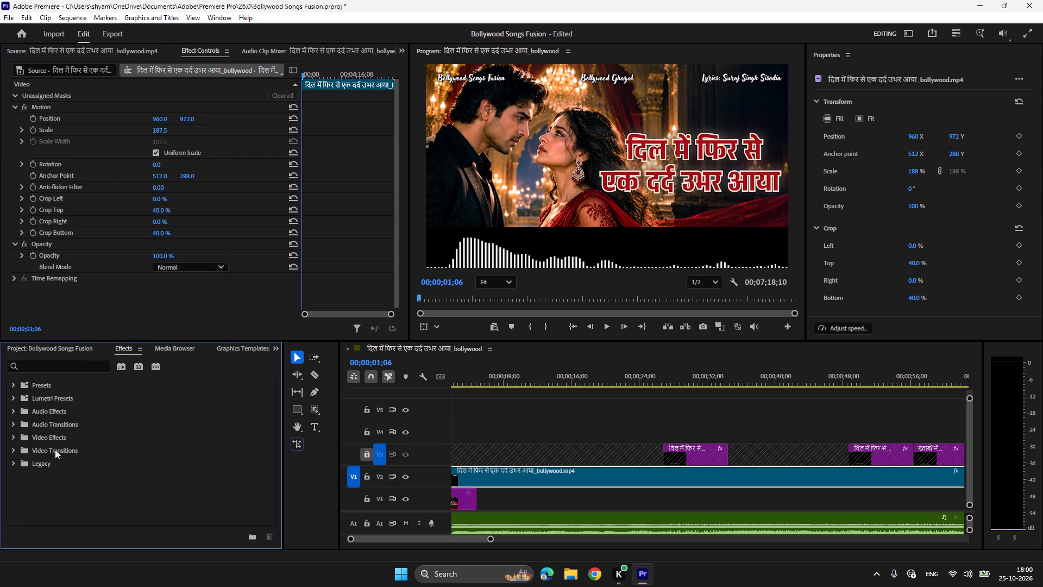
{"action": "left_click", "coordinate": [17, 434]}
{"action": "scroll", "coordinate": [62, 443], "scroll_direction": "up", "scroll_amount": 1}
{"action": "scroll", "coordinate": [62, 443], "scroll_direction": "down", "scroll_amount": 3}
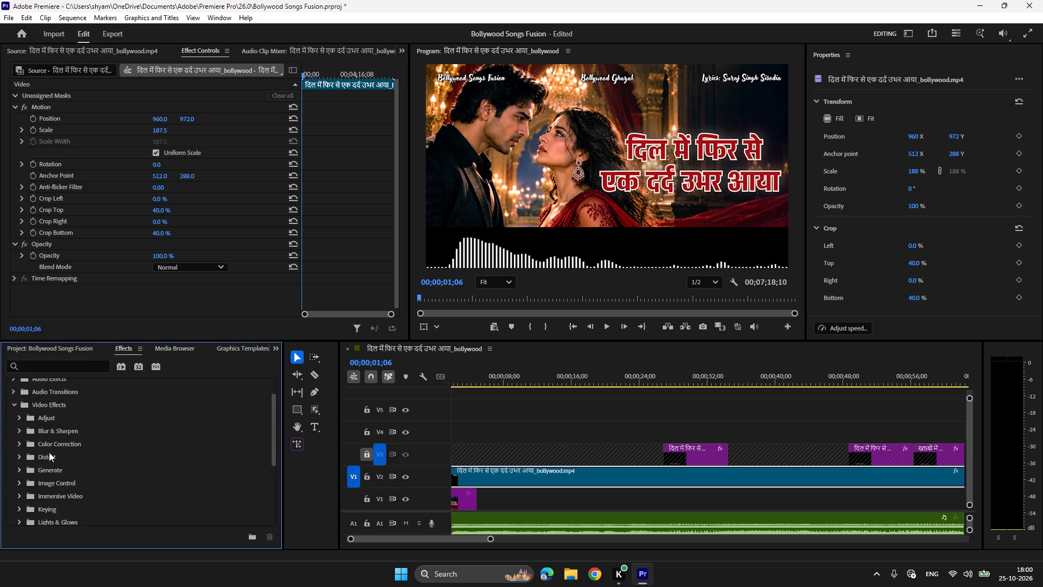
{"action": "scroll", "coordinate": [21, 486], "scroll_direction": "down", "scroll_amount": 3}
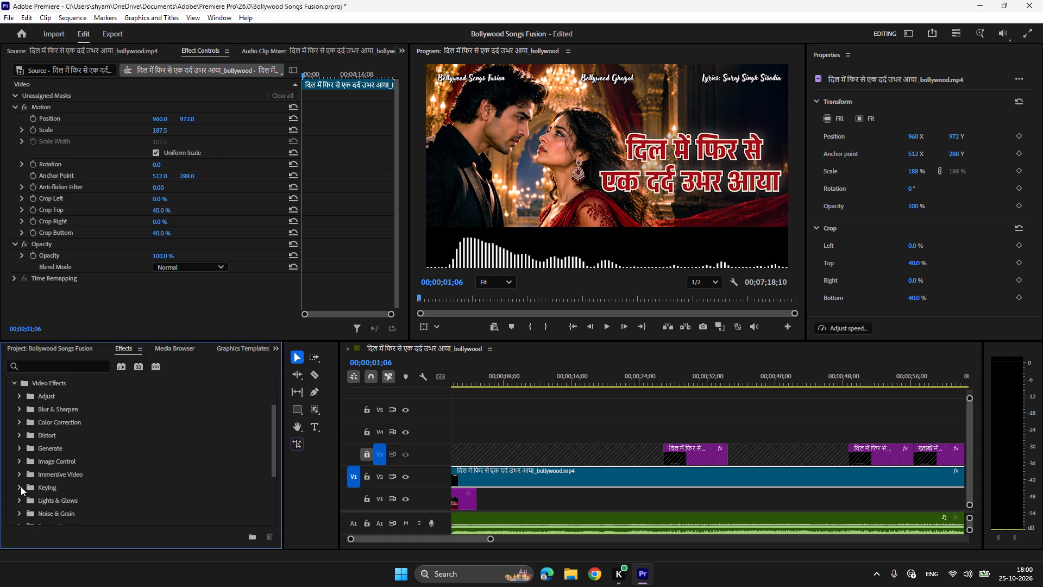
{"action": "left_click", "coordinate": [21, 478]}
{"action": "scroll", "coordinate": [143, 478], "scroll_direction": "down", "scroll_amount": 4}
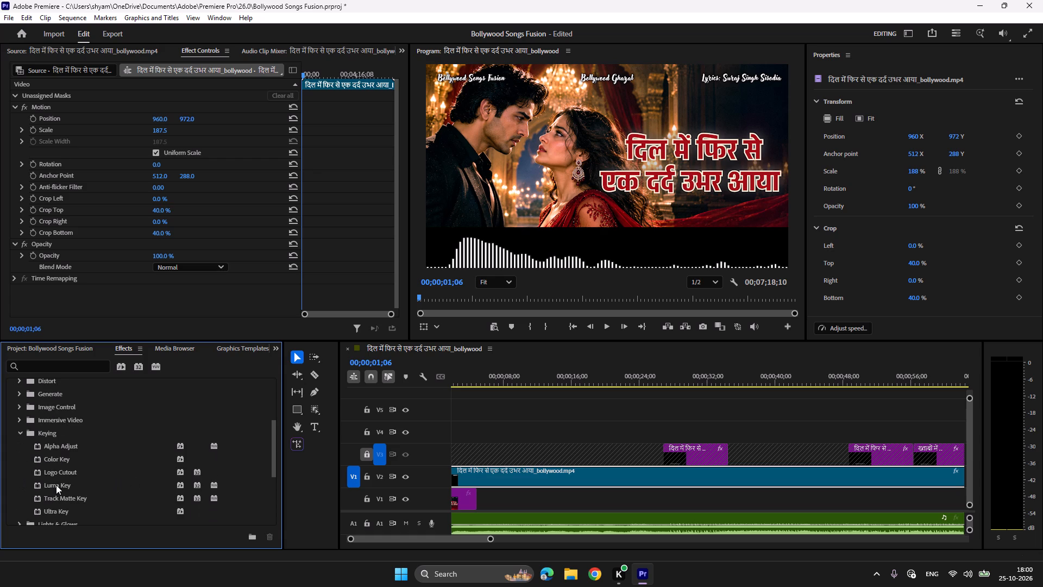
{"action": "double_click", "coordinate": [56, 485]}
Extend the background image on V1 so it ends where the waveform video and the song audio end.
{"action": "key", "text": "space"}
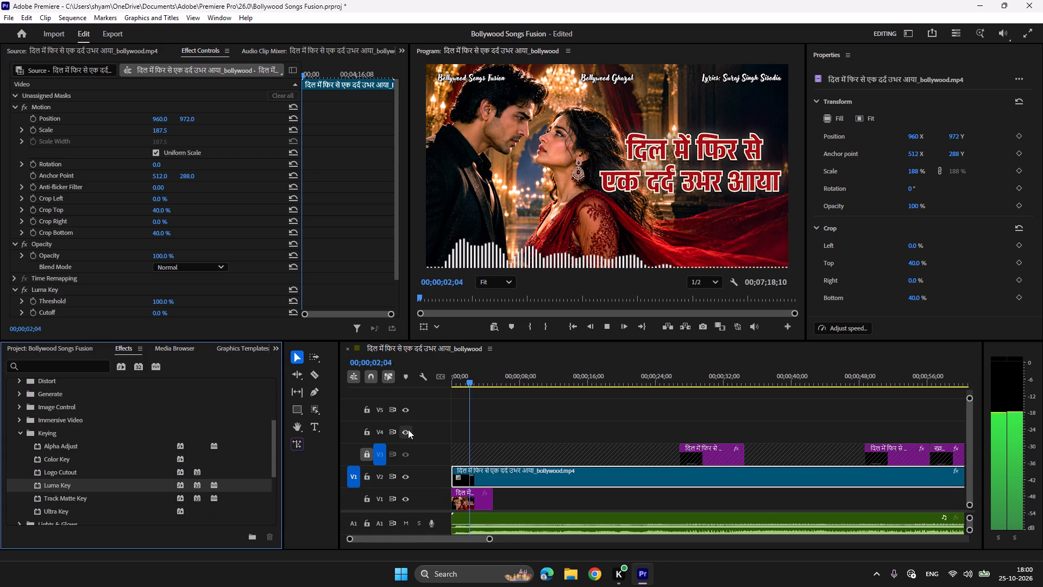
{"action": "left_click_drag", "start_coordinate": [489, 539], "coordinate": [777, 548]}
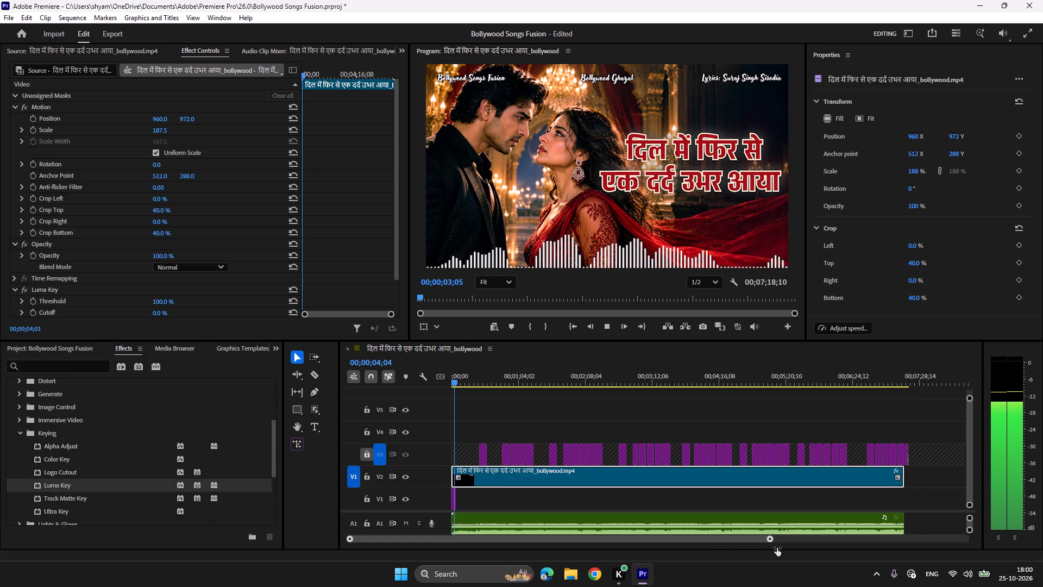
{"action": "left_click_drag", "start_coordinate": [777, 548], "coordinate": [780, 548]}
{"action": "key", "text": "space"}
{"action": "left_click_drag", "start_coordinate": [460, 496], "coordinate": [518, 498]}
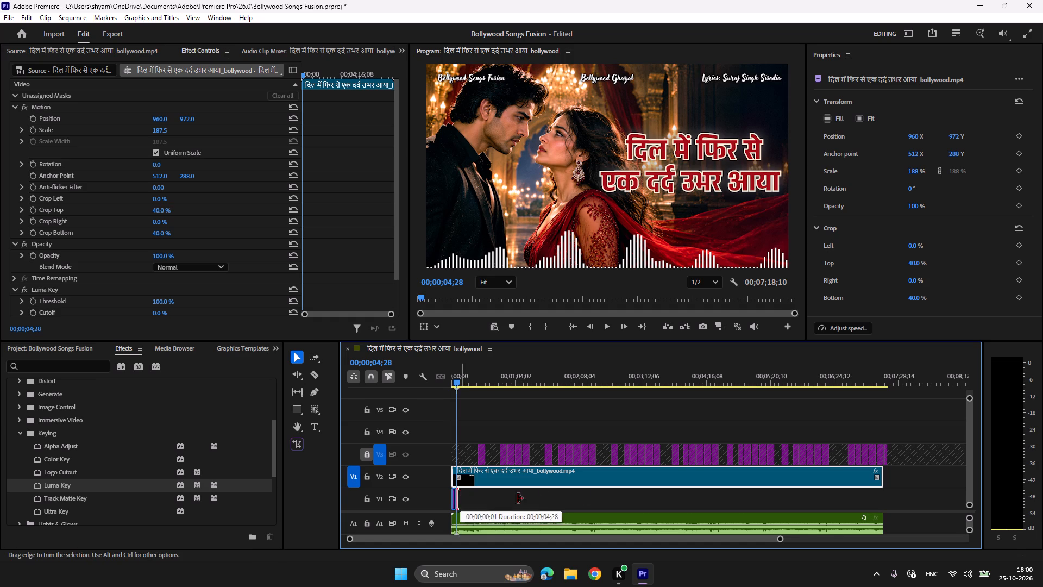
{"action": "left_click_drag", "start_coordinate": [518, 498], "coordinate": [887, 502]}
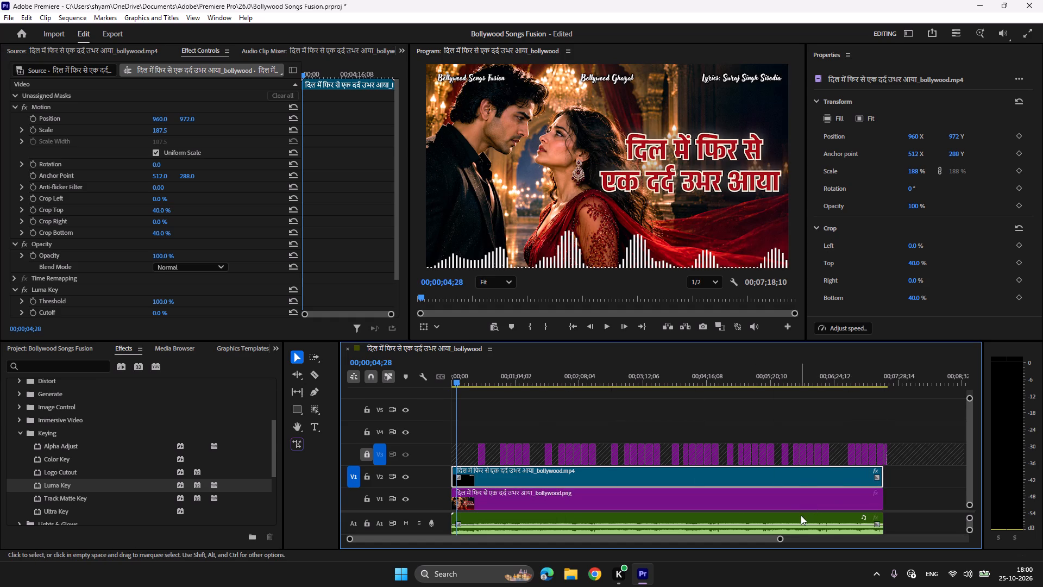
Set the volume of the song audio clip on A1 to 5 dB.
{"action": "left_click", "coordinate": [801, 515]}
{"action": "left_click", "coordinate": [978, 119]}
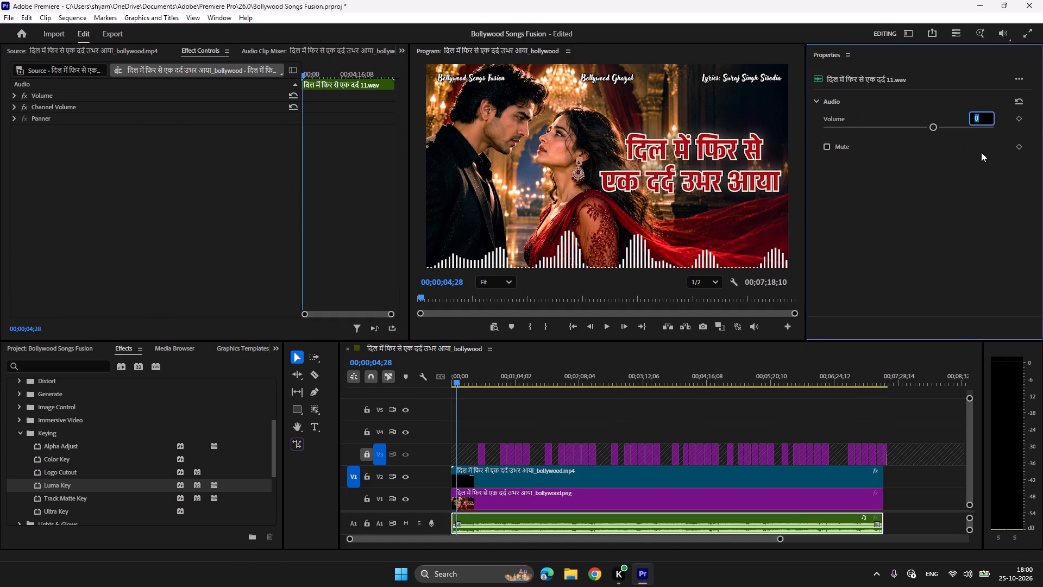
{"action": "key", "text": "5"}
{"action": "key", "text": "Return"}
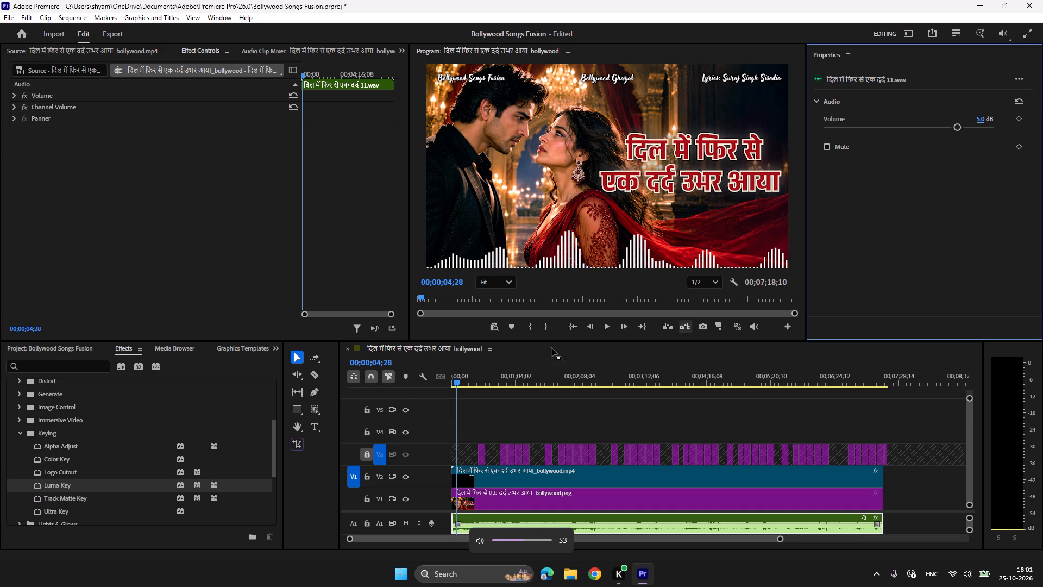
Lock tracks V2, V1 and A1 and unlock the lyrics track V3.
{"action": "left_click_drag", "start_coordinate": [782, 539], "coordinate": [585, 536]}
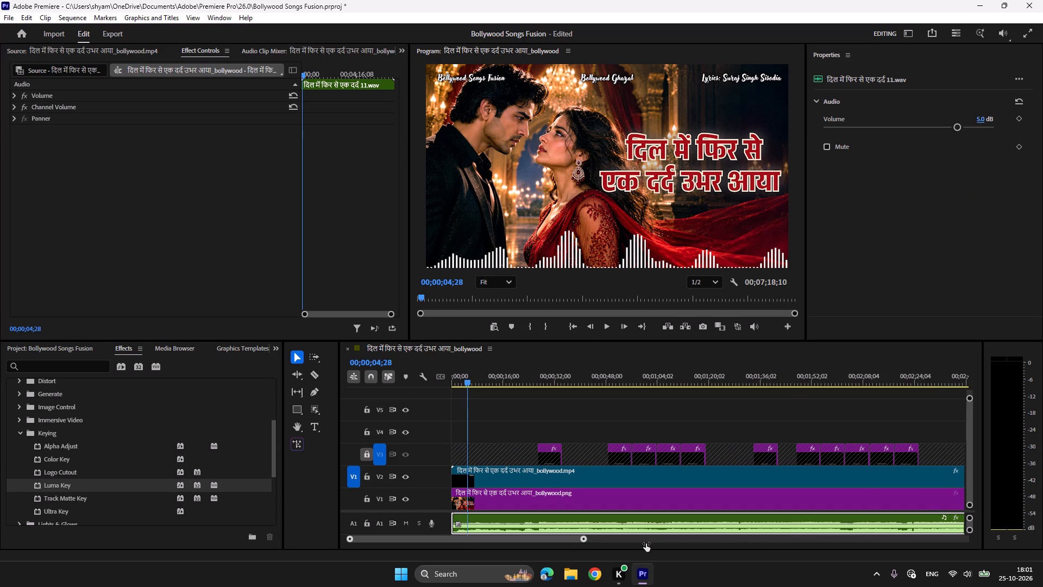
{"action": "key", "text": "space"}
{"action": "left_click", "coordinate": [368, 476]}
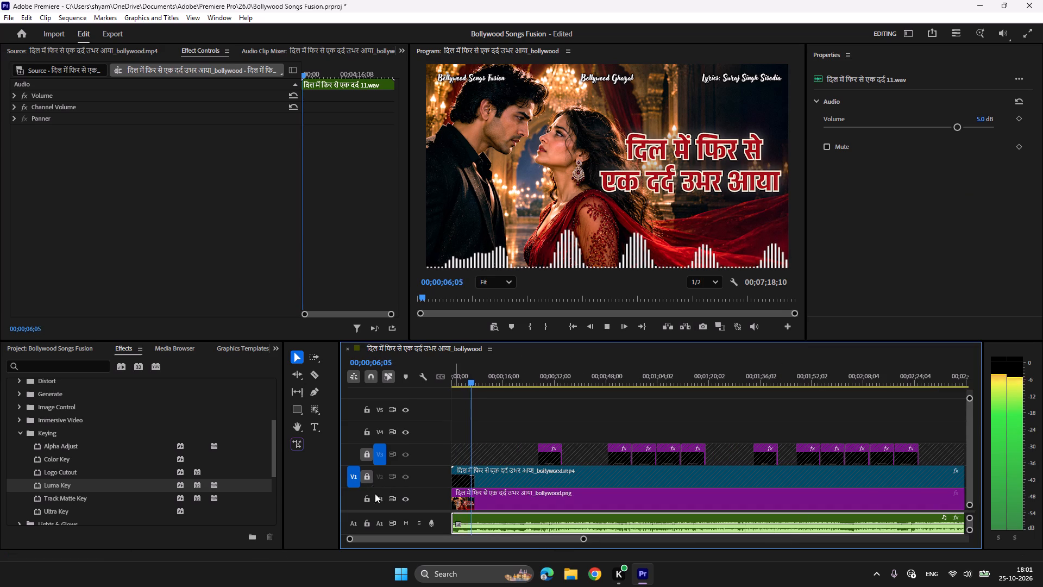
{"action": "left_click", "coordinate": [369, 498]}
{"action": "left_click", "coordinate": [371, 524]}
{"action": "left_click", "coordinate": [367, 456]}
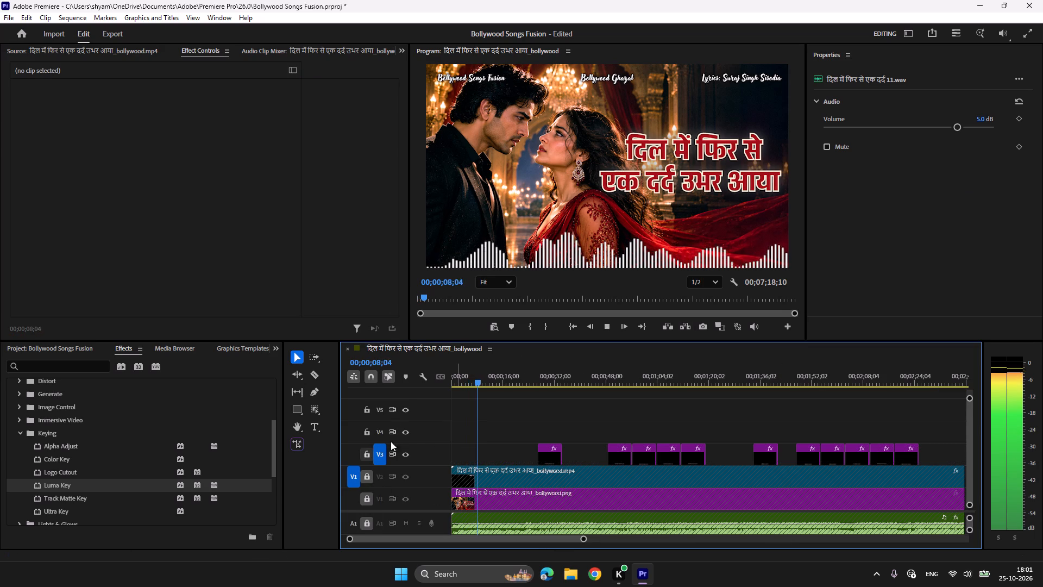
Listen for where the vocals begin and shift all lyric clips on V3 together so the first starts at about 00;00;59.
{"action": "left_click", "coordinate": [310, 358]}
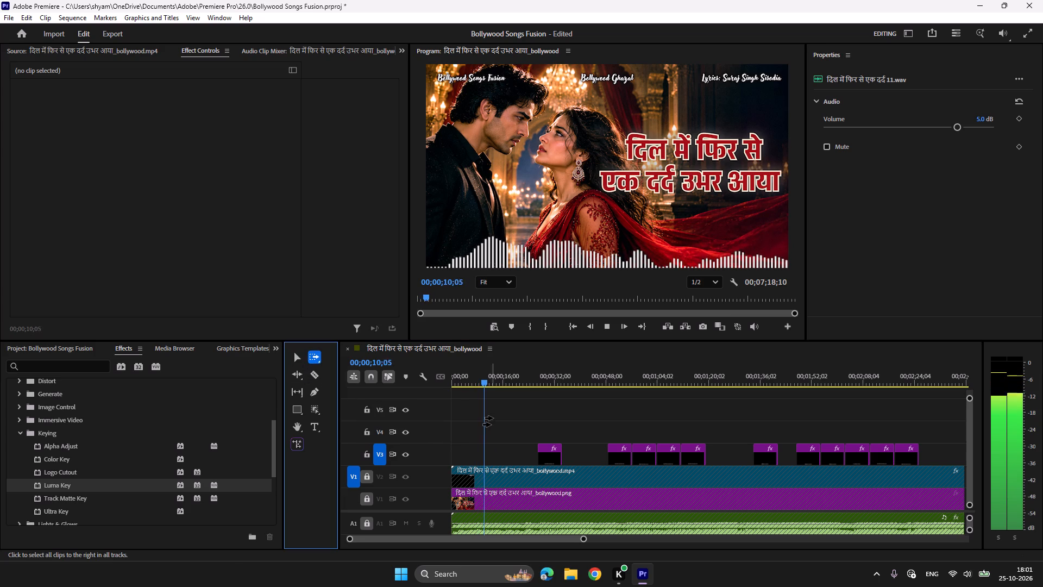
{"action": "left_click", "coordinate": [558, 452]}
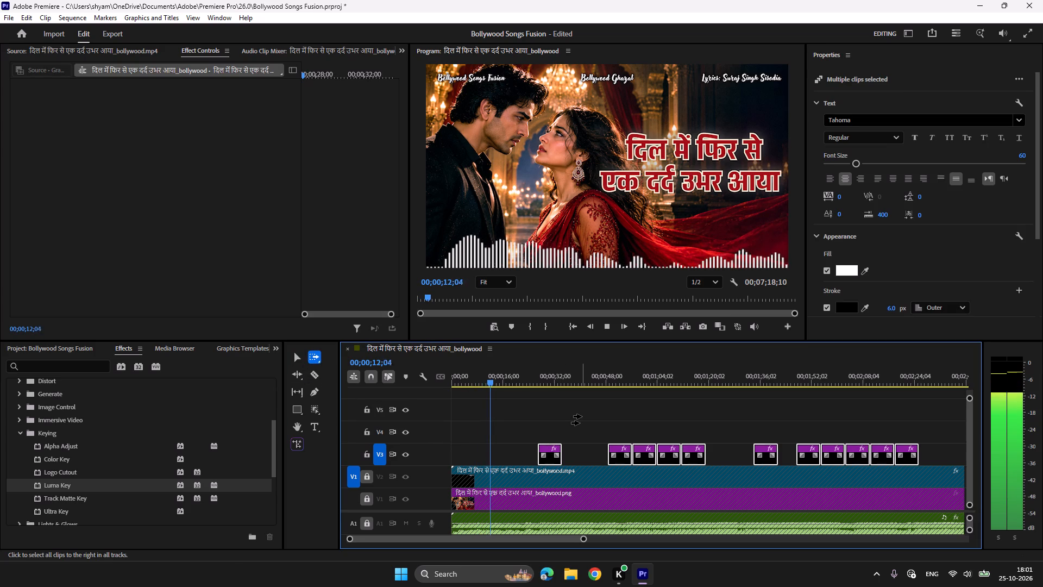
{"action": "left_click_drag", "start_coordinate": [582, 539], "coordinate": [536, 535]}
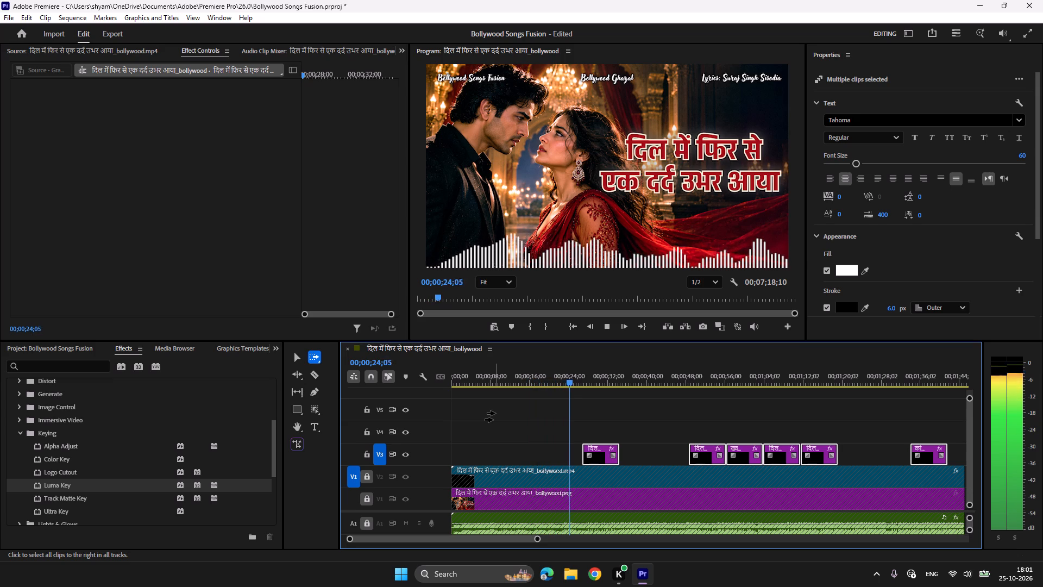
{"action": "scroll", "coordinate": [495, 413], "scroll_direction": "down", "scroll_amount": 5}
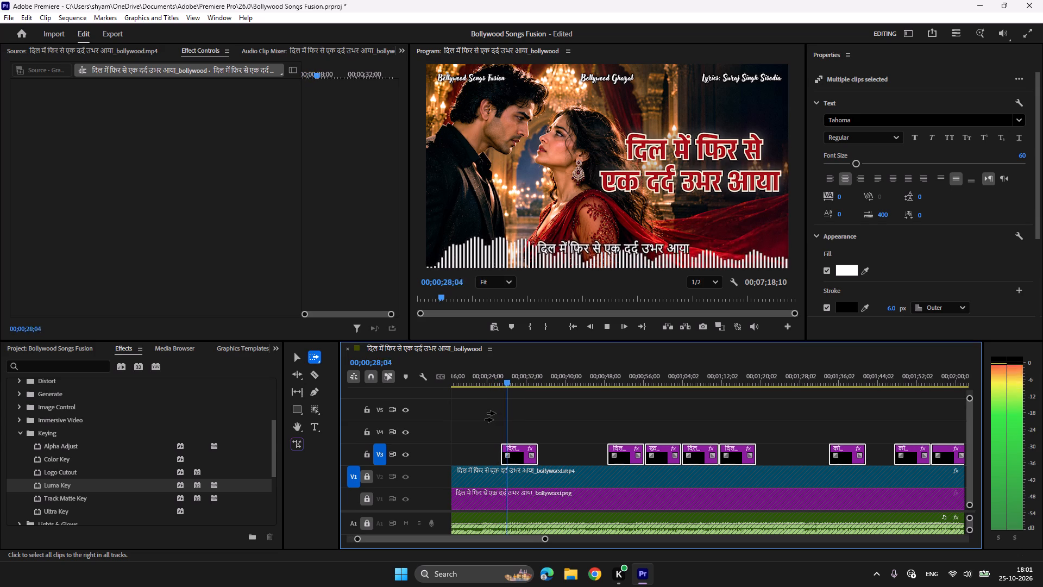
{"action": "left_click_drag", "start_coordinate": [545, 539], "coordinate": [533, 539]}
{"action": "scroll", "coordinate": [501, 452], "scroll_direction": "up", "scroll_amount": 9}
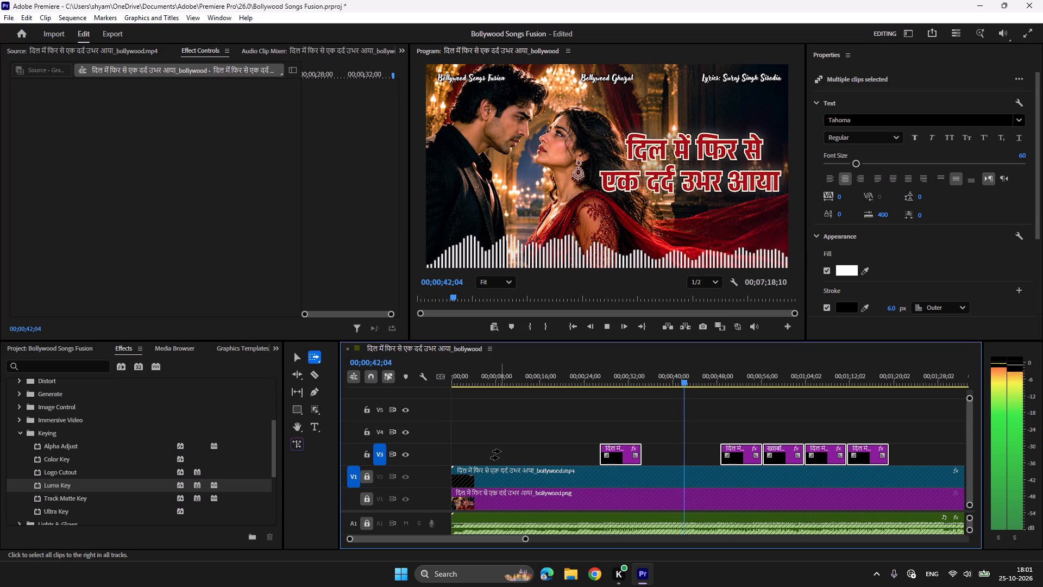
{"action": "scroll", "coordinate": [624, 449], "scroll_direction": "down", "scroll_amount": 2}
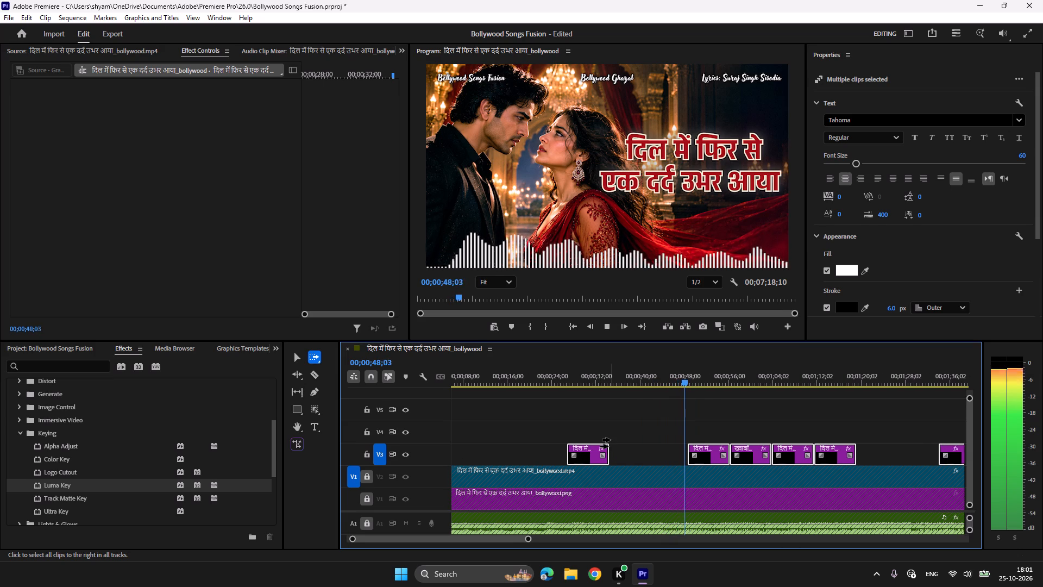
{"action": "key", "text": "space"}
{"action": "key", "text": "space"}
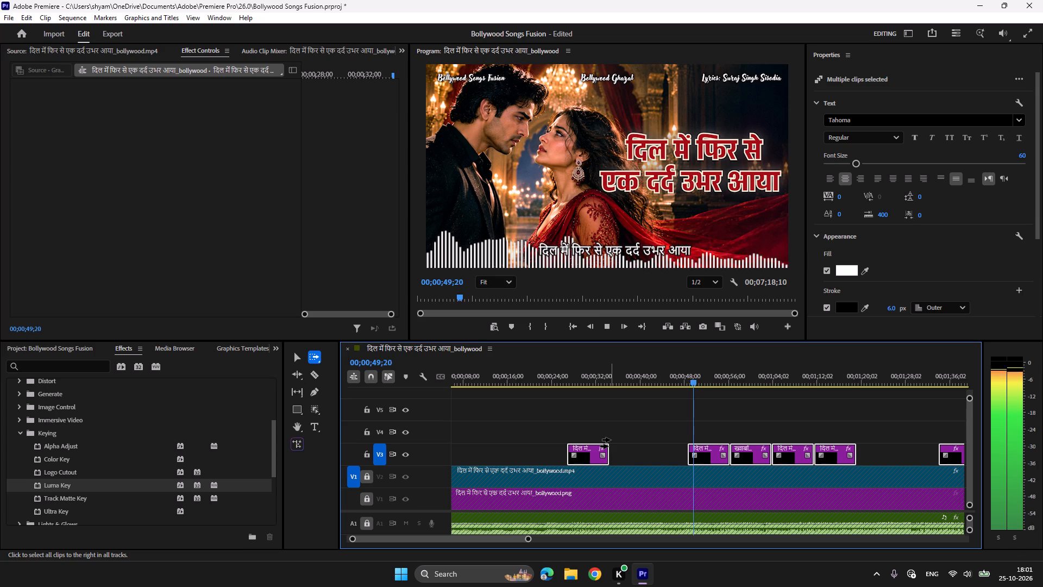
{"action": "key", "text": "space"}
{"action": "key", "text": "space"}
{"action": "key", "text": "space"}
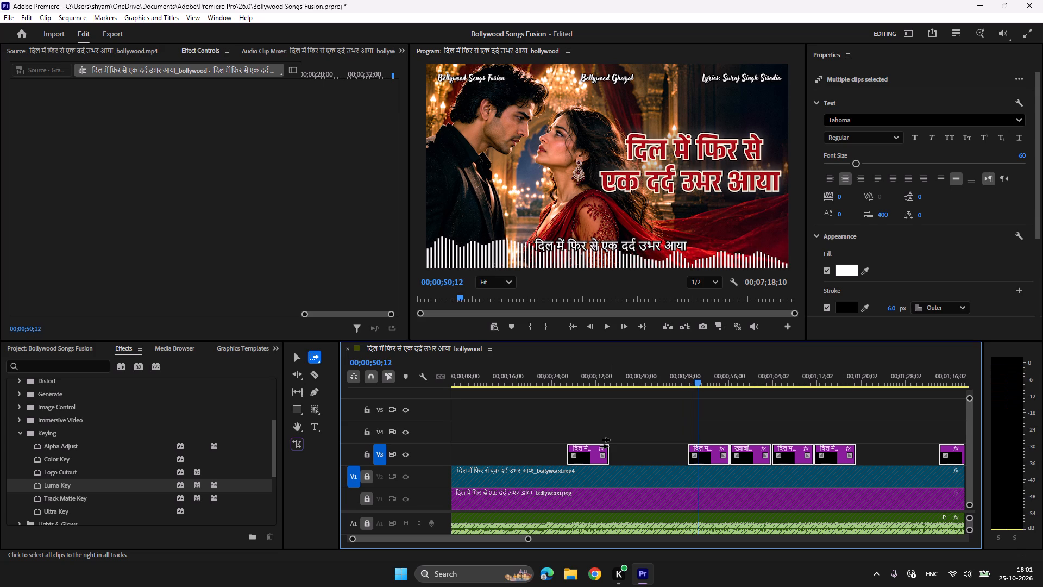
{"action": "key", "text": "space"}
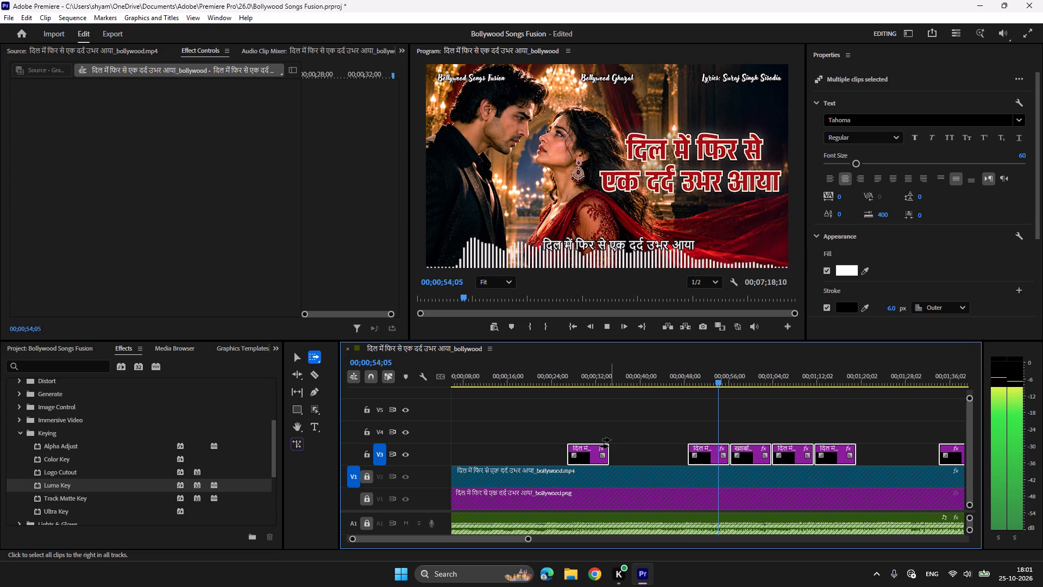
{"action": "left_click_drag", "start_coordinate": [590, 452], "coordinate": [739, 448]}
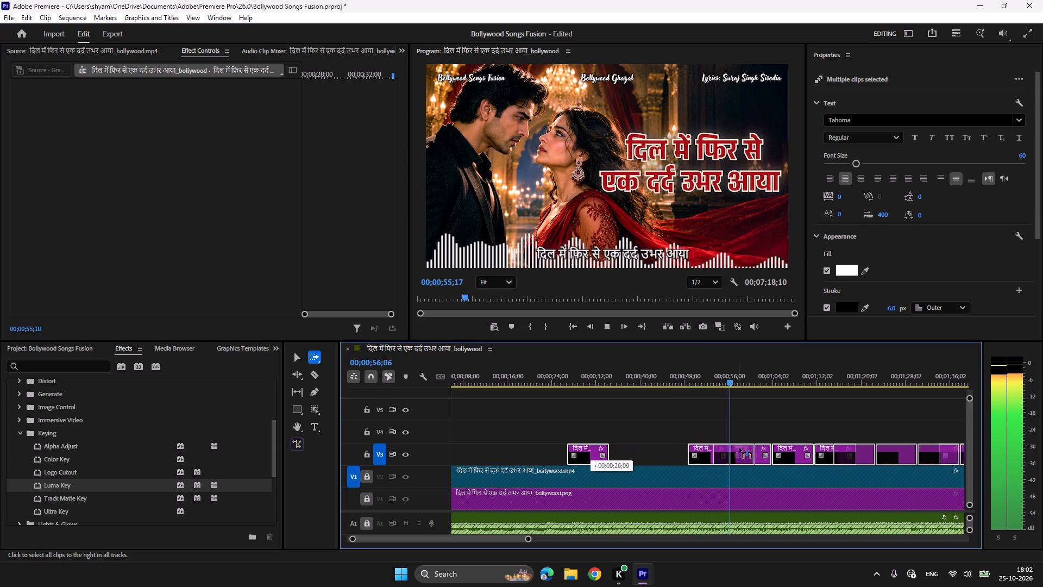
{"action": "left_click_drag", "start_coordinate": [739, 448], "coordinate": [769, 447]}
Fine-tune the timing by moving all lyric clips on V3 later so the first starts at 00;01;00;17.
{"action": "scroll", "coordinate": [720, 452], "scroll_direction": "down", "scroll_amount": 8}
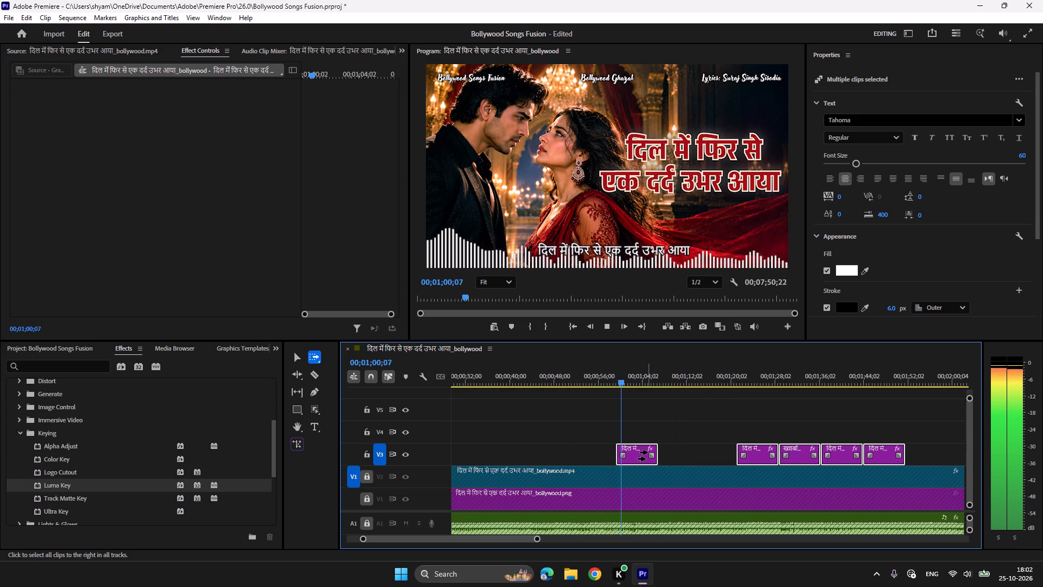
{"action": "key", "text": "space"}
{"action": "left_click", "coordinate": [621, 383]}
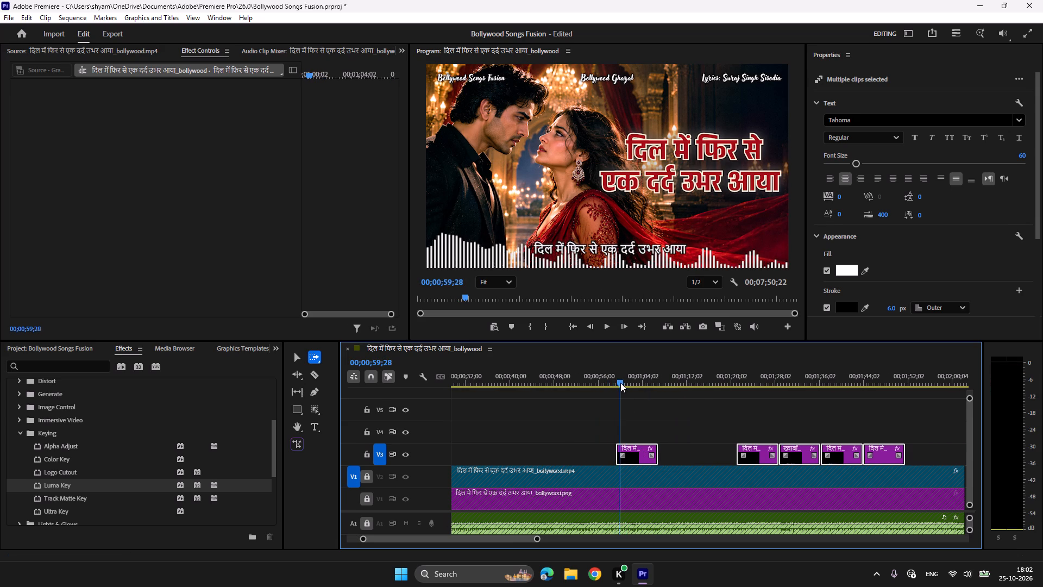
{"action": "key", "text": "space"}
{"action": "key", "text": "space"}
{"action": "key", "text": "space"}
{"action": "key", "text": "space"}
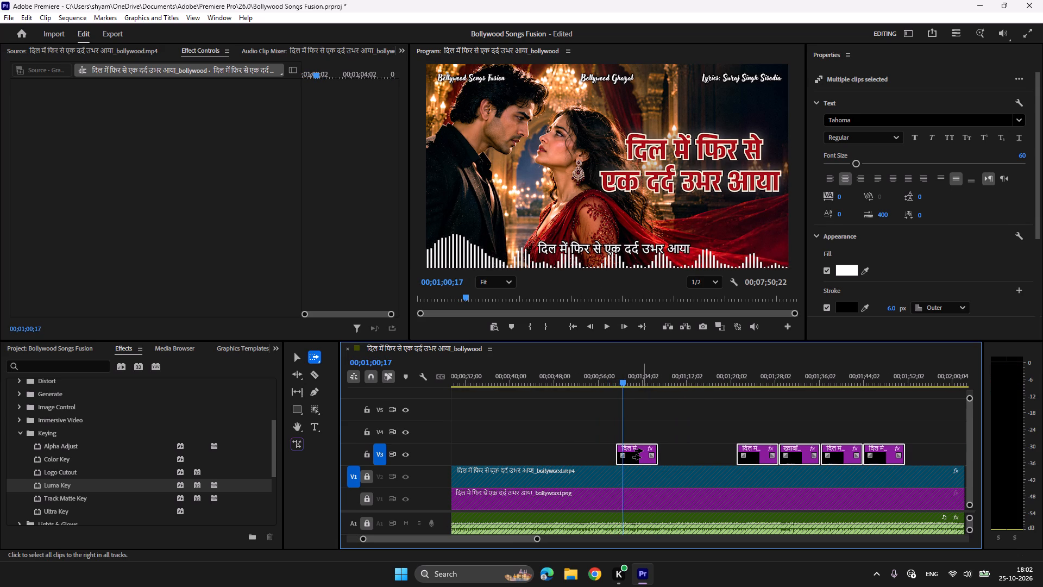
{"action": "key", "text": "space"}
{"action": "key", "text": "space"}
{"action": "left_click_drag", "start_coordinate": [643, 451], "coordinate": [649, 451]}
Move the lyric clips from the second one onward earlier so the second starts at 00;01;09;21.
{"action": "key", "text": "space"}
{"action": "scroll", "coordinate": [672, 429], "scroll_direction": "down", "scroll_amount": 5}
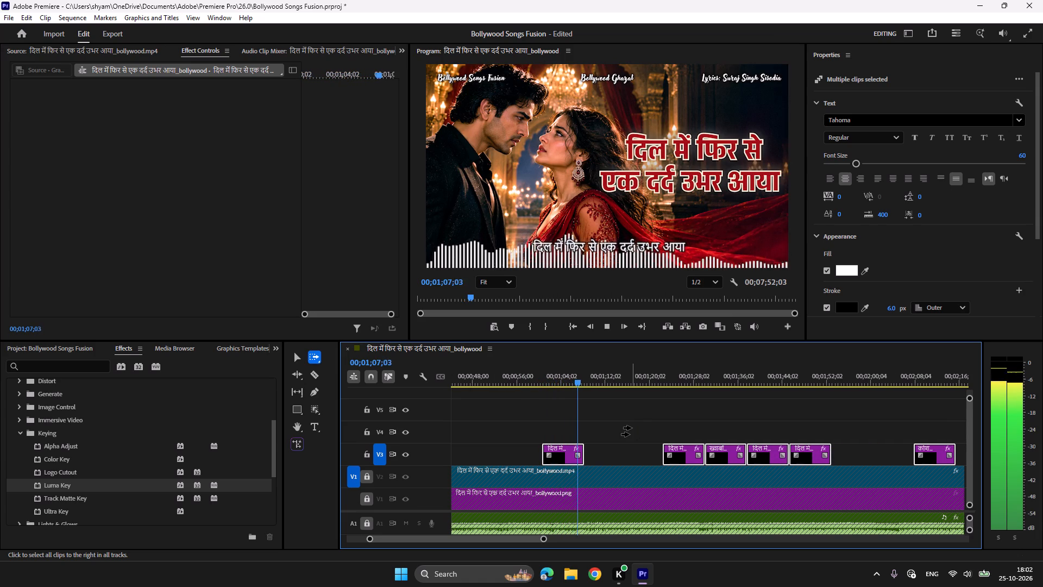
{"action": "scroll", "coordinate": [631, 428], "scroll_direction": "down", "scroll_amount": 4}
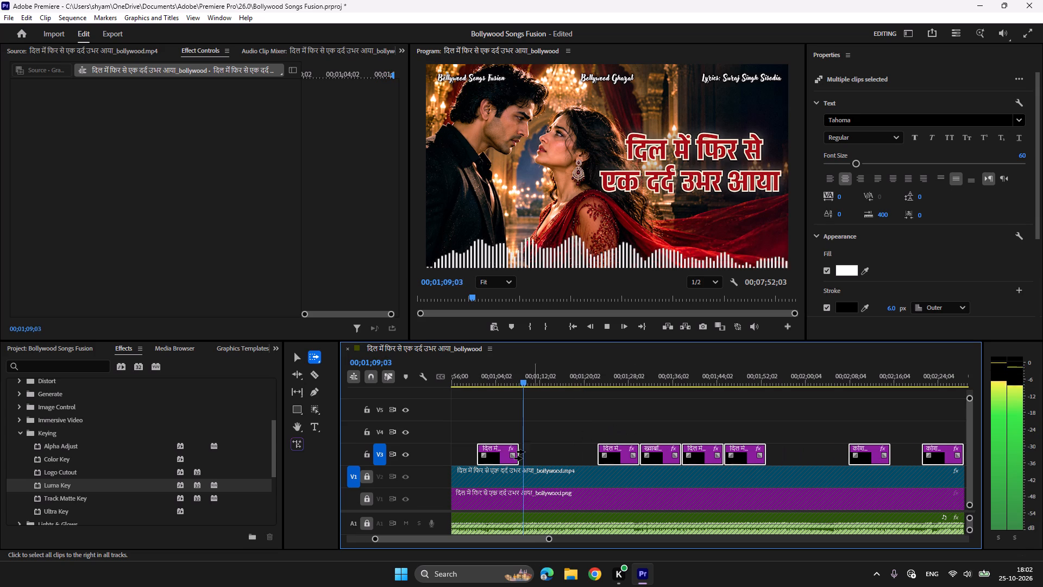
{"action": "left_click", "coordinate": [626, 454]}
{"action": "key", "text": "space"}
{"action": "left_click", "coordinate": [520, 377]}
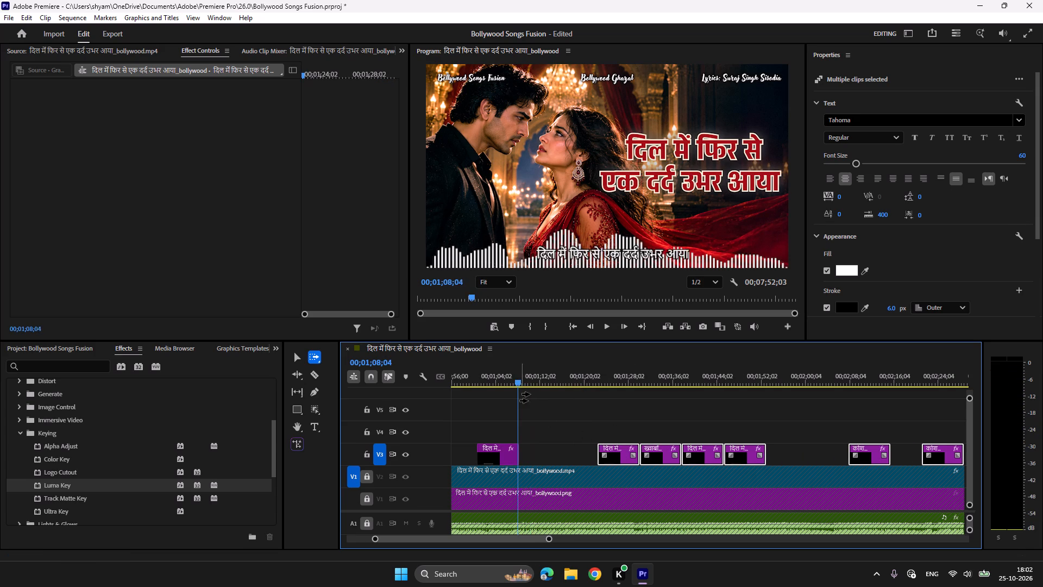
{"action": "key", "text": "space"}
{"action": "scroll", "coordinate": [624, 454], "scroll_direction": "up", "scroll_amount": 1}
{"action": "key", "text": "space"}
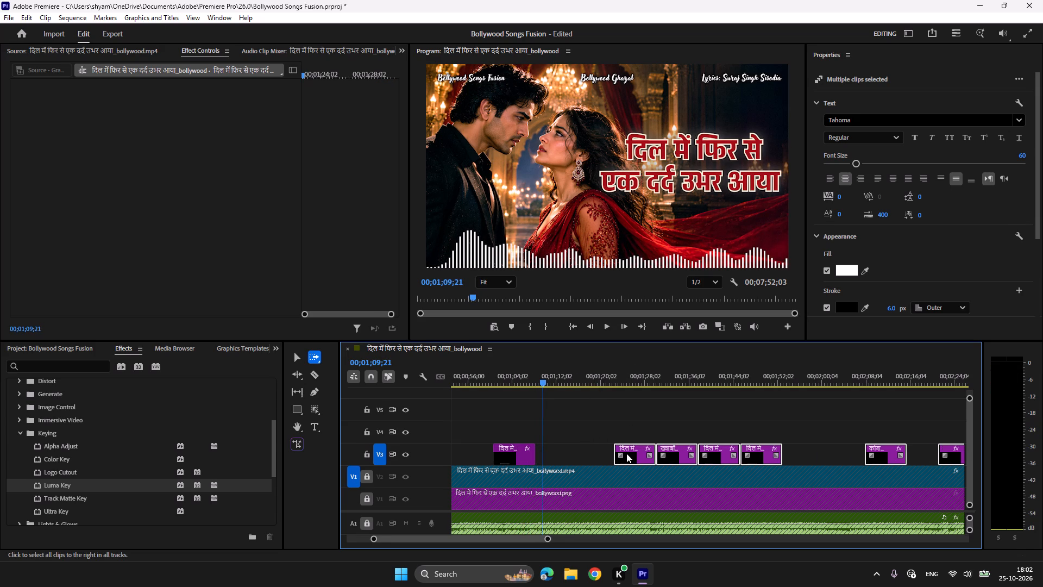
{"action": "left_click_drag", "start_coordinate": [637, 452], "coordinate": [566, 451]}
Move the lyric clips from the "ख्वाबों में जो एक चेहरा नज़र आया" line onward about one second earlier, overlapping the previous clip's end.
{"action": "key", "text": "space"}
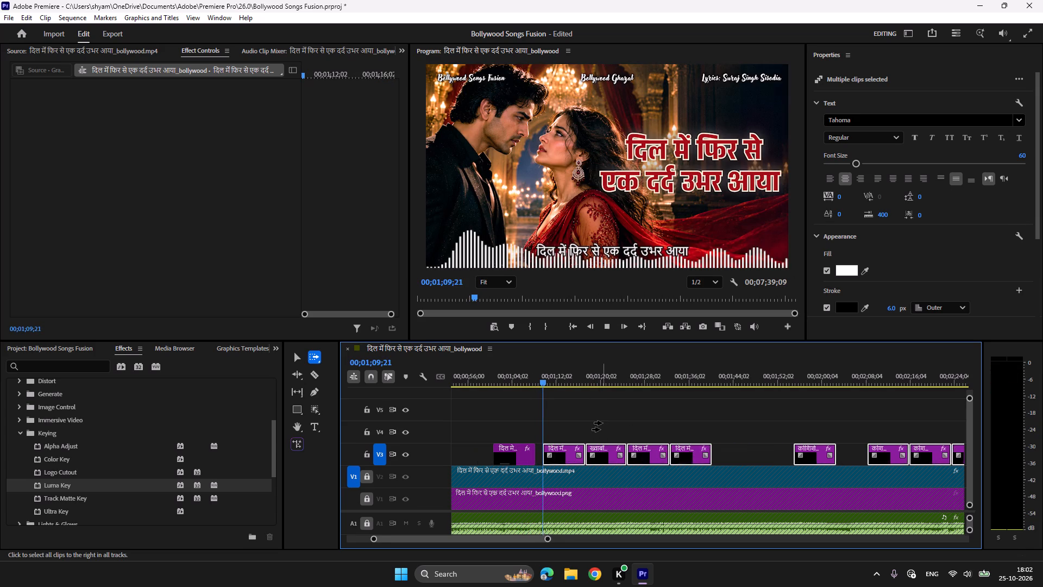
{"action": "scroll", "coordinate": [602, 423], "scroll_direction": "down", "scroll_amount": 3}
{"action": "left_click", "coordinate": [556, 448]}
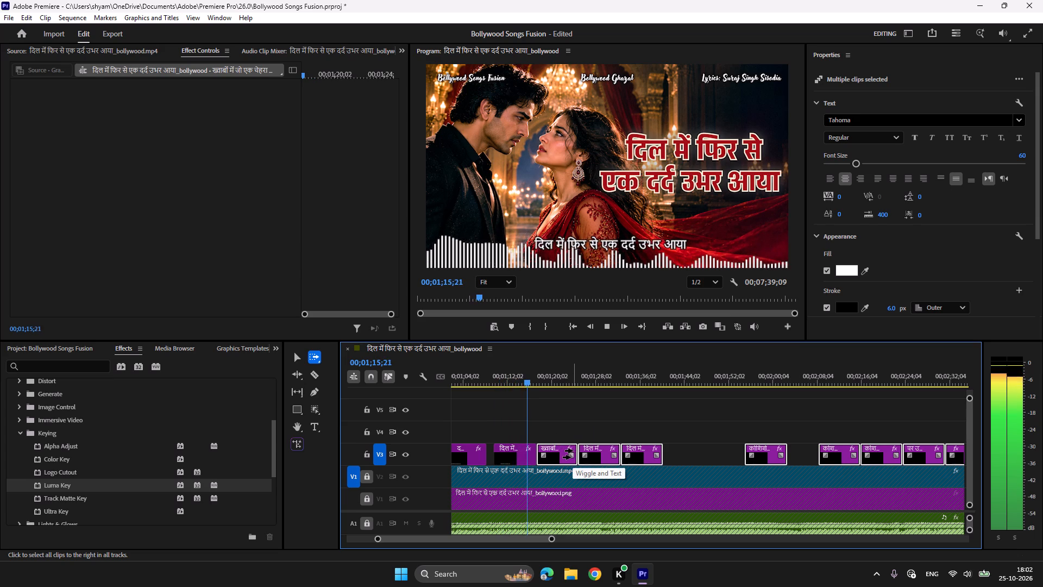
{"action": "key", "text": "space"}
{"action": "left_click_drag", "start_coordinate": [567, 451], "coordinate": [561, 451]}
Move all lyric clips following the "ख्वाबों में जो एक चेहरा नज़र आया" line later, so they start at 00;01;38;02.
{"action": "key", "text": "space"}
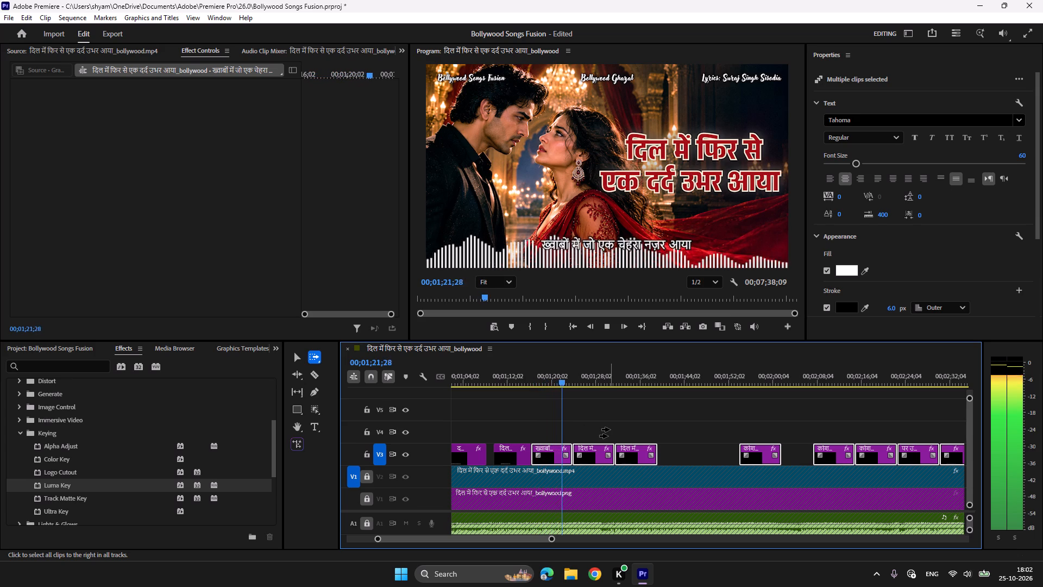
{"action": "key", "text": "space"}
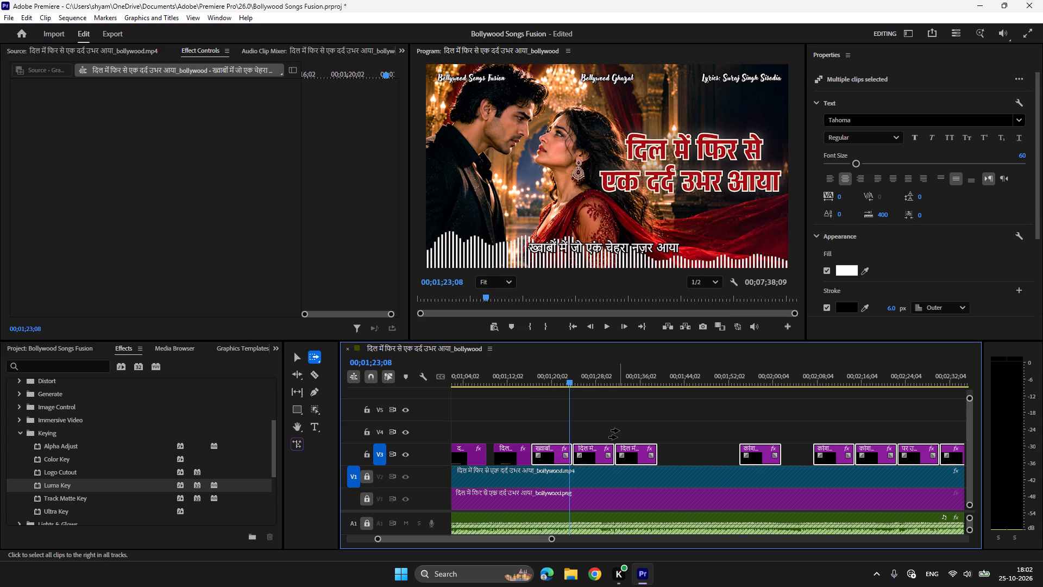
{"action": "left_click", "coordinate": [563, 375]}
{"action": "key", "text": "space"}
{"action": "key", "text": "space"}
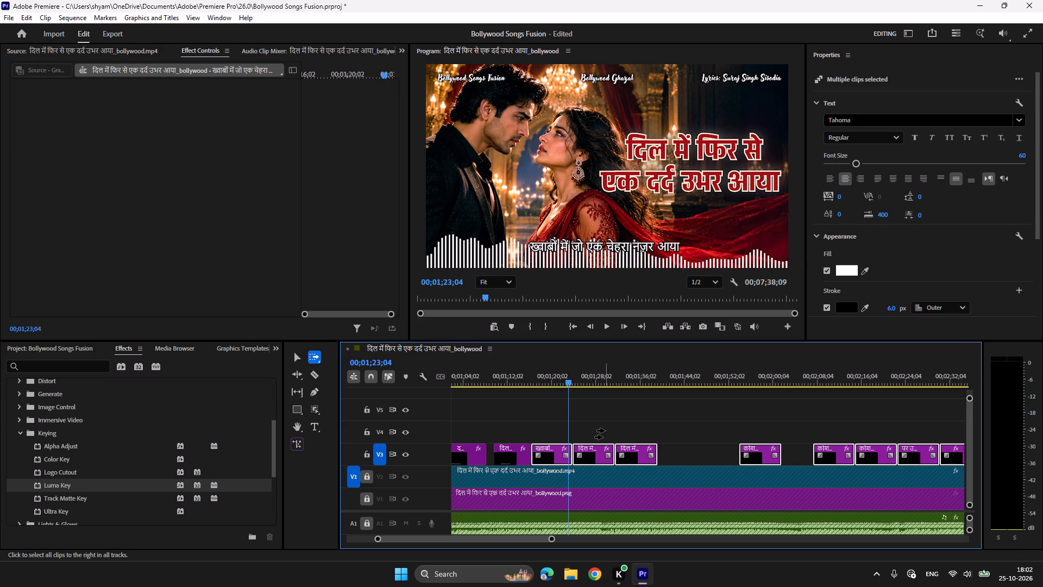
{"action": "left_click", "coordinate": [601, 453]}
{"action": "left_click_drag", "start_coordinate": [601, 453], "coordinate": [680, 451]}
Duplicate the "ख्वाबों में जो एक चेहरा नज़र आया" lyric clip on V3, placing the copy at 00;01;23;04.
{"action": "key", "text": "v"}
{"action": "left_click", "coordinate": [557, 455]}
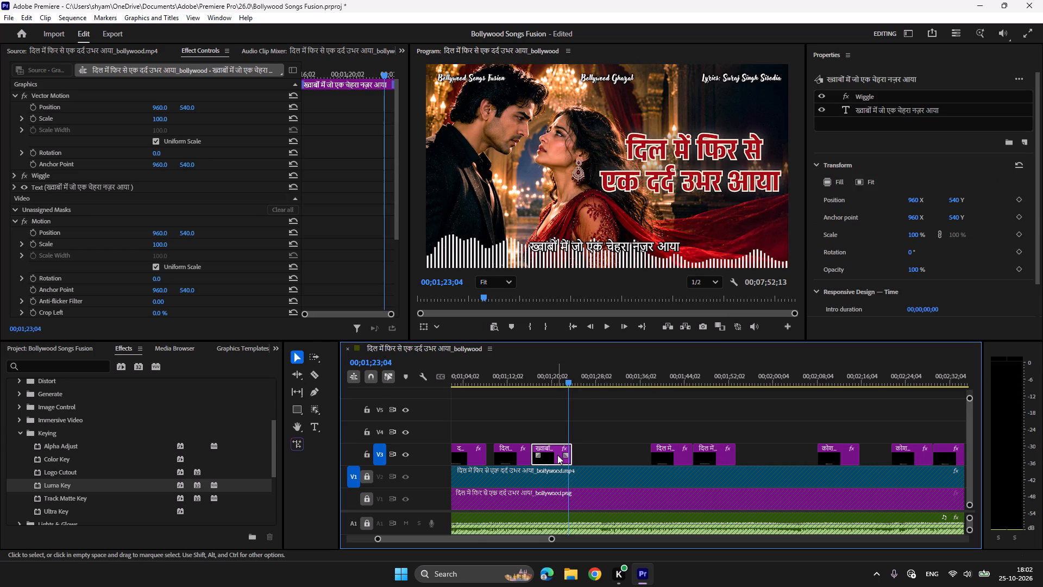
{"action": "key", "text": "ctrl+c"}
{"action": "key", "text": "ctrl+v"}
Move all lyric clips after the duplicated "ख्वाबों में जो एक चेहरा नज़र आया" clip earlier, so they start at 00;01;29;21.
{"action": "left_click", "coordinate": [567, 379]}
{"action": "key", "text": "space"}
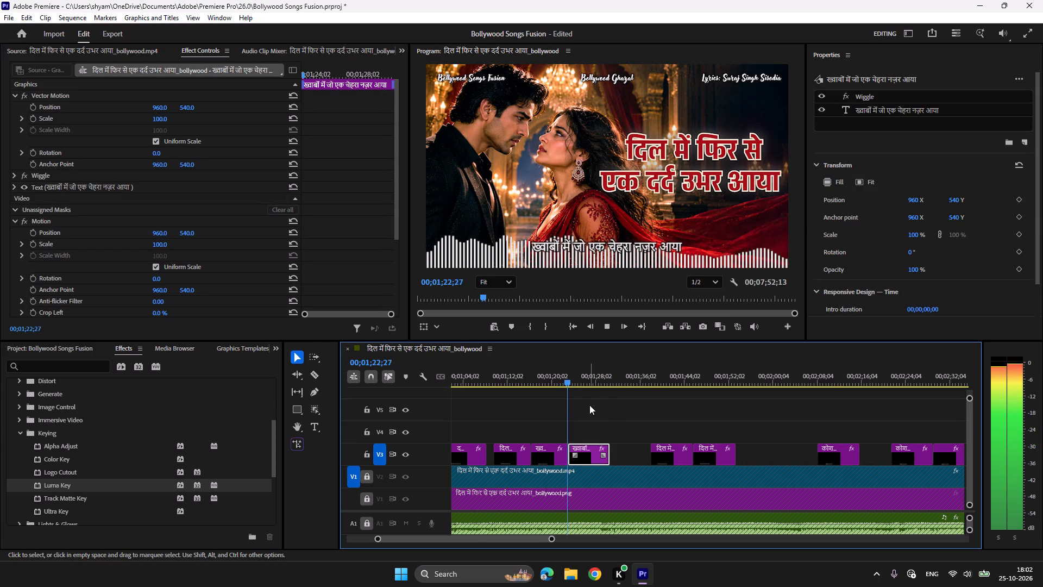
{"action": "left_click", "coordinate": [317, 358]}
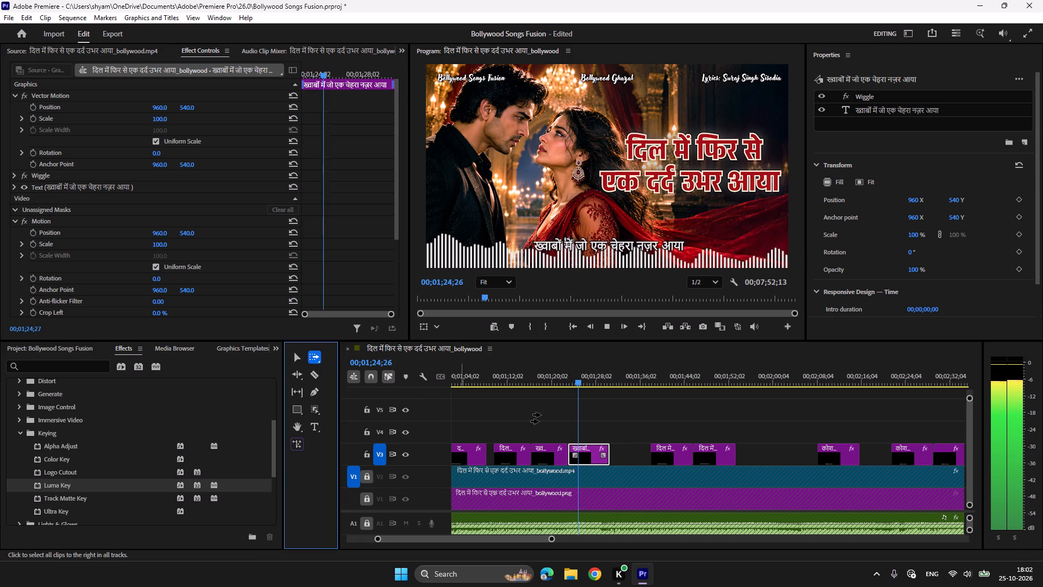
{"action": "left_click", "coordinate": [674, 451]}
{"action": "scroll", "coordinate": [674, 451], "scroll_direction": "down", "scroll_amount": 3}
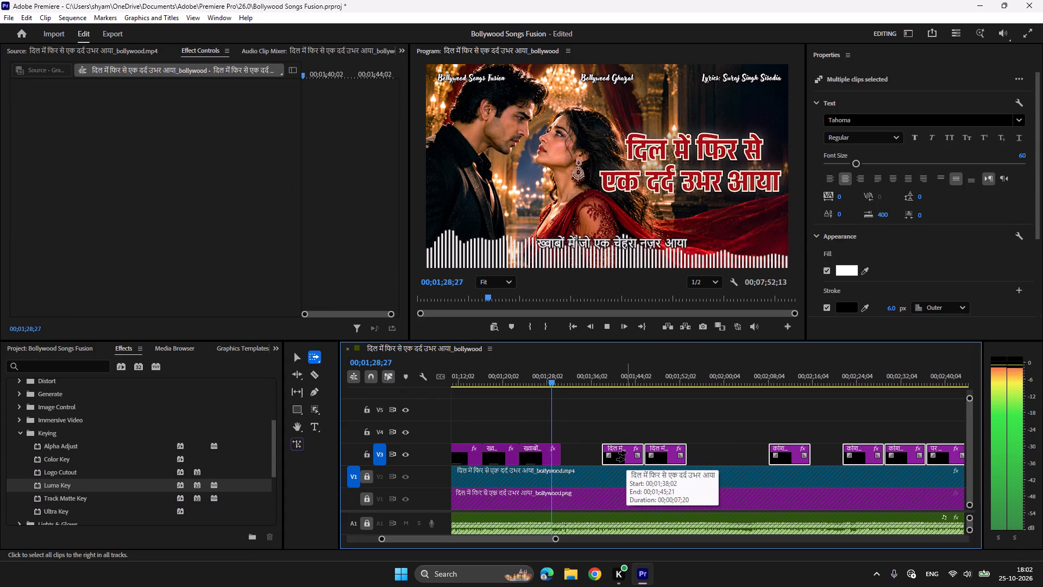
{"action": "key", "text": "space"}
{"action": "left_click_drag", "start_coordinate": [626, 453], "coordinate": [586, 452]}
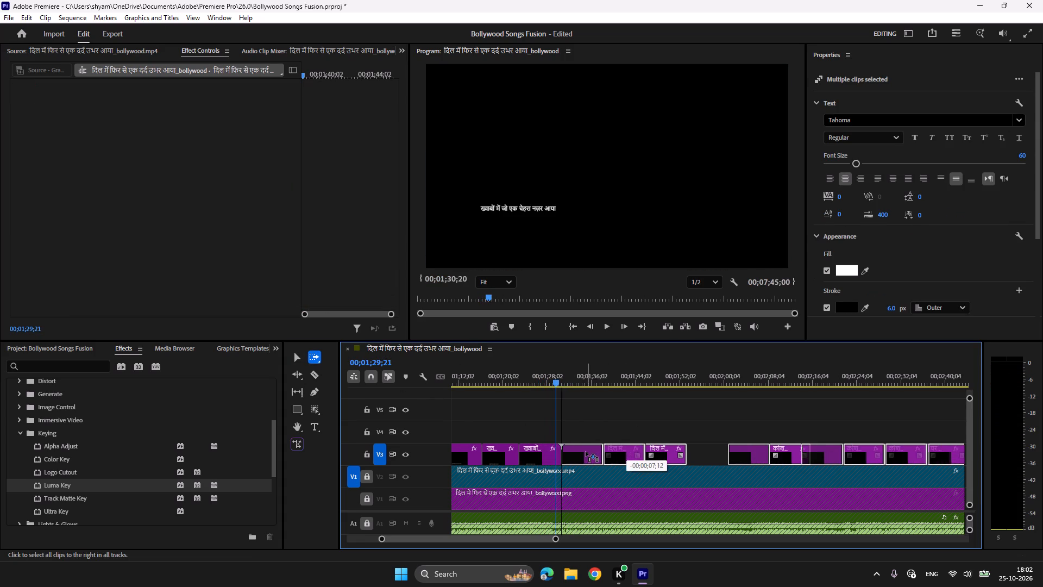
{"action": "left_click_drag", "start_coordinate": [586, 452], "coordinate": [581, 452]}
Move the lyric clips from the repeated "दिल में फिर से एक दर्द उभर आया" clip onward about one second earlier, overlapping the previous clip's end.
{"action": "key", "text": "space"}
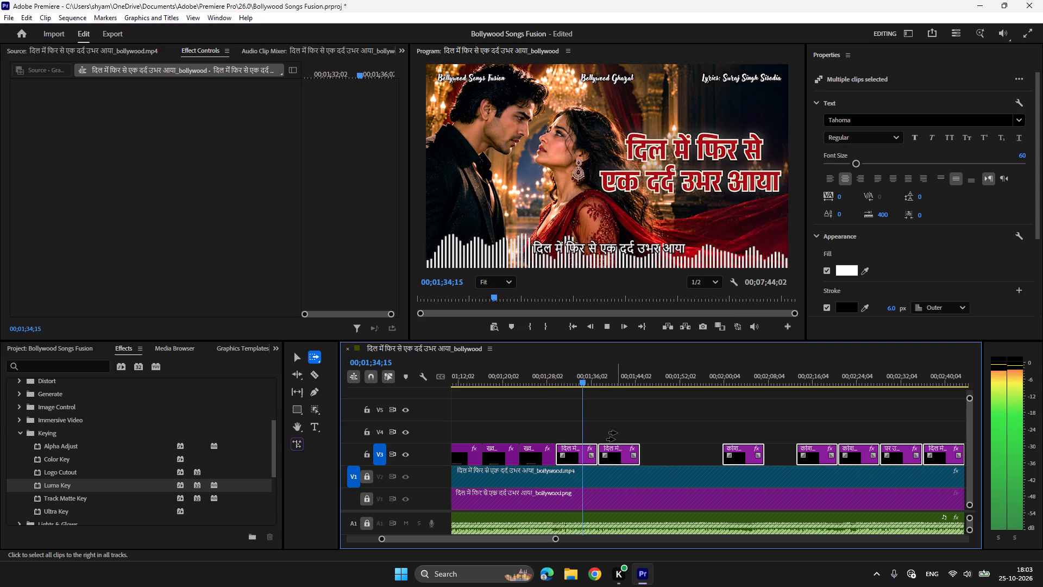
{"action": "key", "text": "space"}
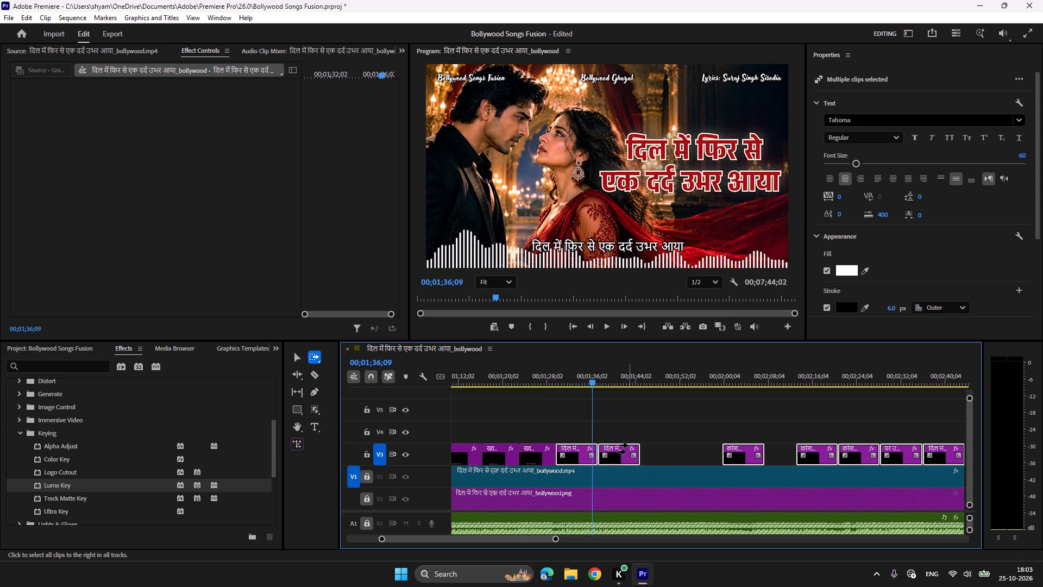
{"action": "left_click", "coordinate": [629, 450]}
{"action": "left_click", "coordinate": [630, 450]}
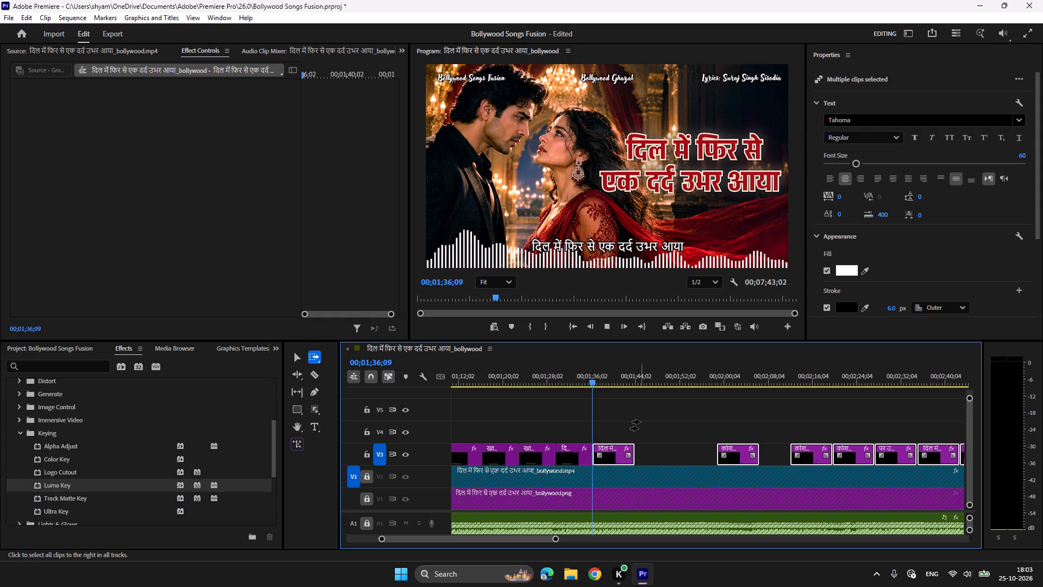
Move the lyric clips from the first "कोशिशें रात भर हमने की" clip onward later, so they start at 00;02;01;21.
{"action": "key", "text": "space"}
{"action": "scroll", "coordinate": [640, 422], "scroll_direction": "down", "scroll_amount": 5}
{"action": "left_click", "coordinate": [658, 451]}
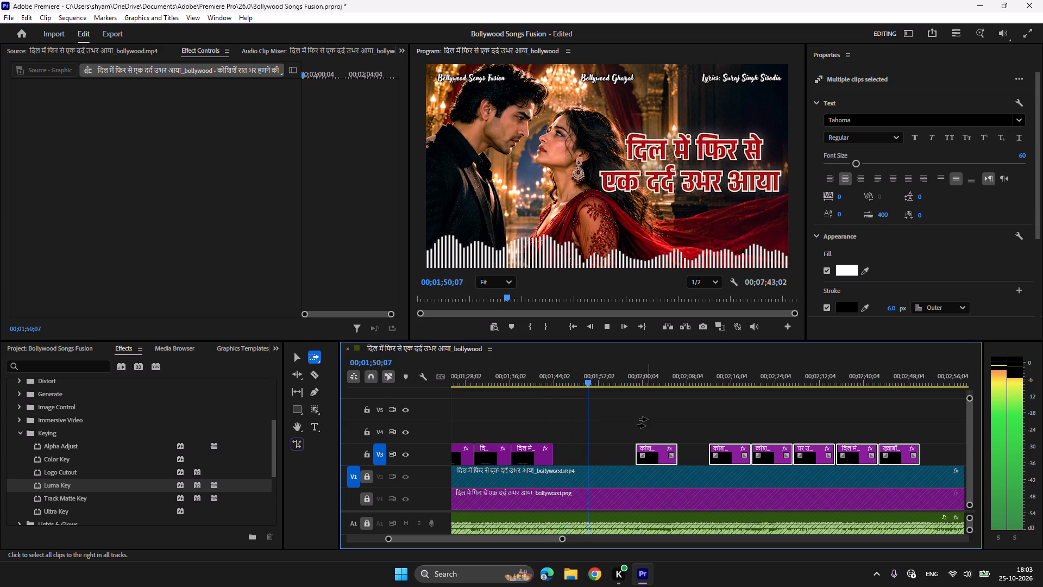
{"action": "scroll", "coordinate": [643, 316], "scroll_direction": "down", "scroll_amount": 1}
{"action": "key", "text": "space"}
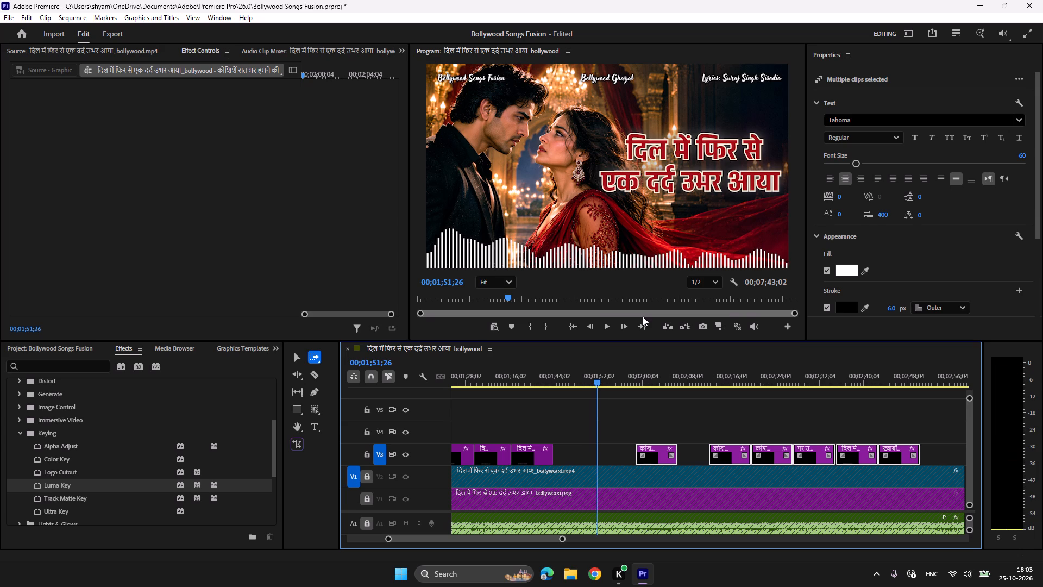
{"action": "key", "text": "space"}
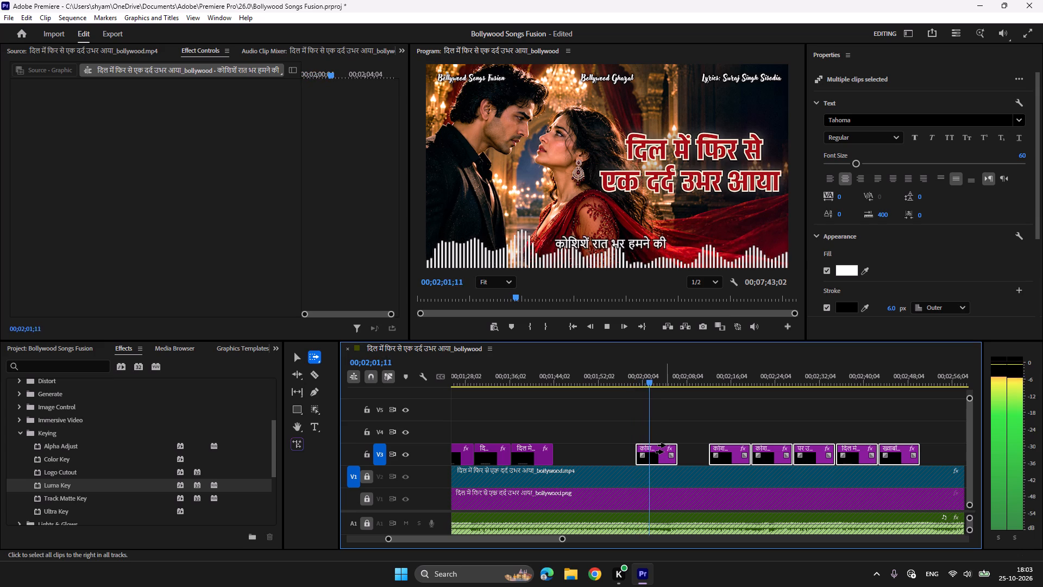
{"action": "left_click", "coordinate": [643, 378]}
{"action": "key", "text": "space"}
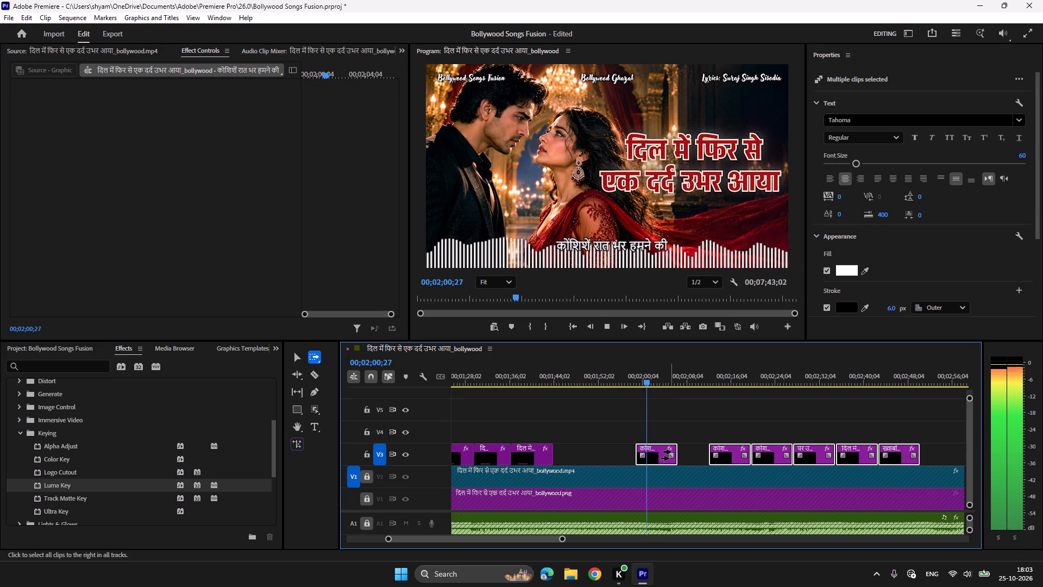
{"action": "key", "text": "space"}
{"action": "key", "text": "space"}
{"action": "key", "text": "space"}
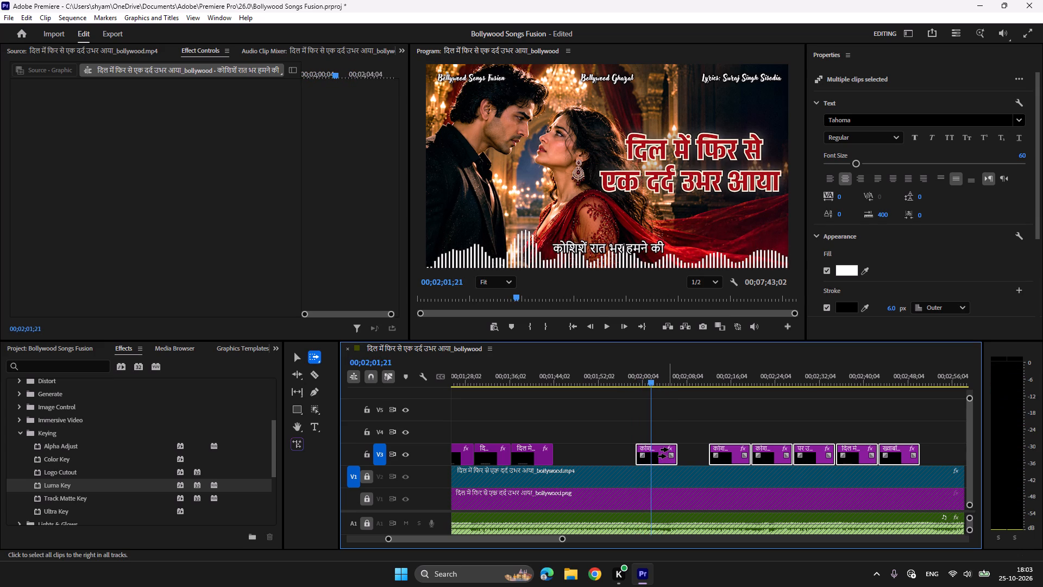
{"action": "left_click_drag", "start_coordinate": [668, 449], "coordinate": [683, 449]}
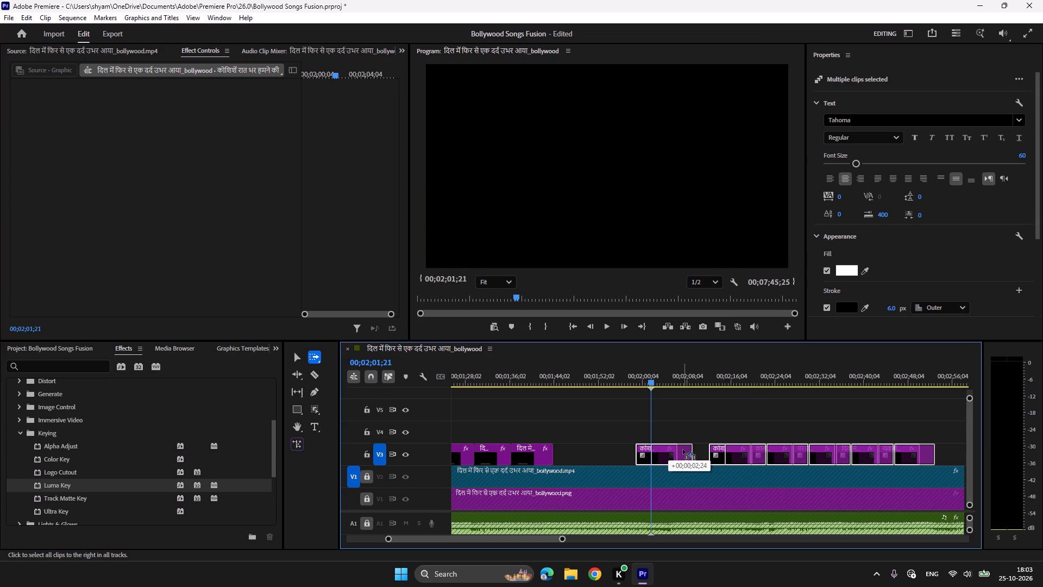
{"action": "left_click_drag", "start_coordinate": [683, 449], "coordinate": [683, 449]}
Move the lyric clips from the second "कोशिशें रात भर हमने की" clip onward earlier, so they start at 00;02;10;23.
{"action": "key", "text": "space"}
{"action": "scroll", "coordinate": [671, 435], "scroll_direction": "down", "scroll_amount": 4}
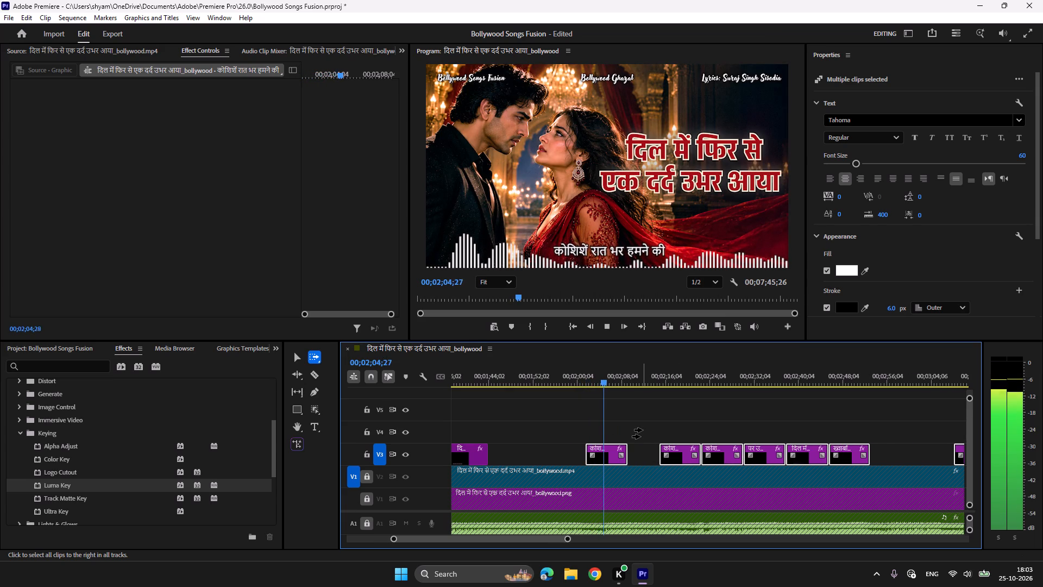
{"action": "left_click", "coordinate": [686, 450]}
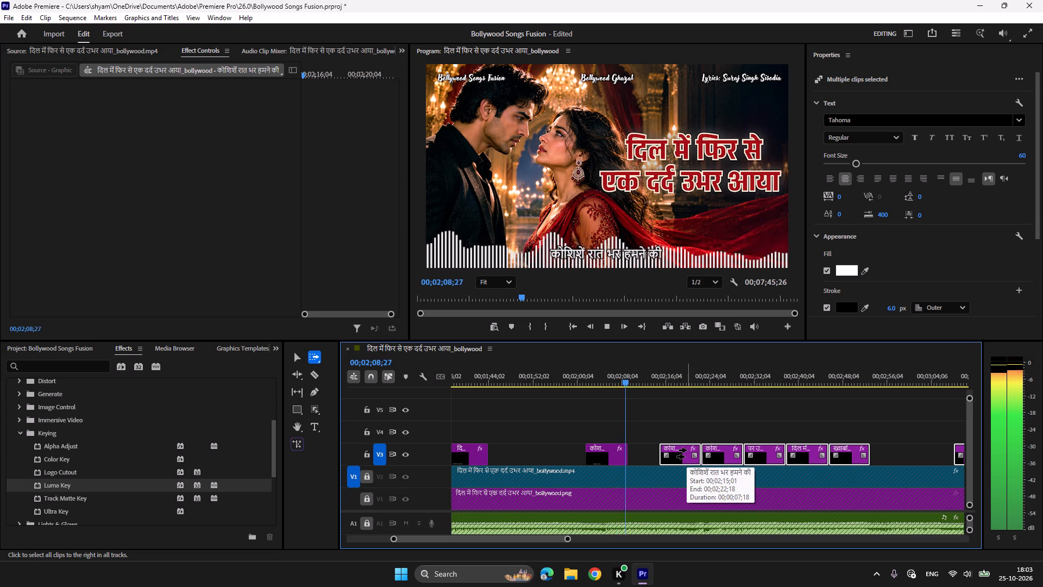
{"action": "key", "text": "space"}
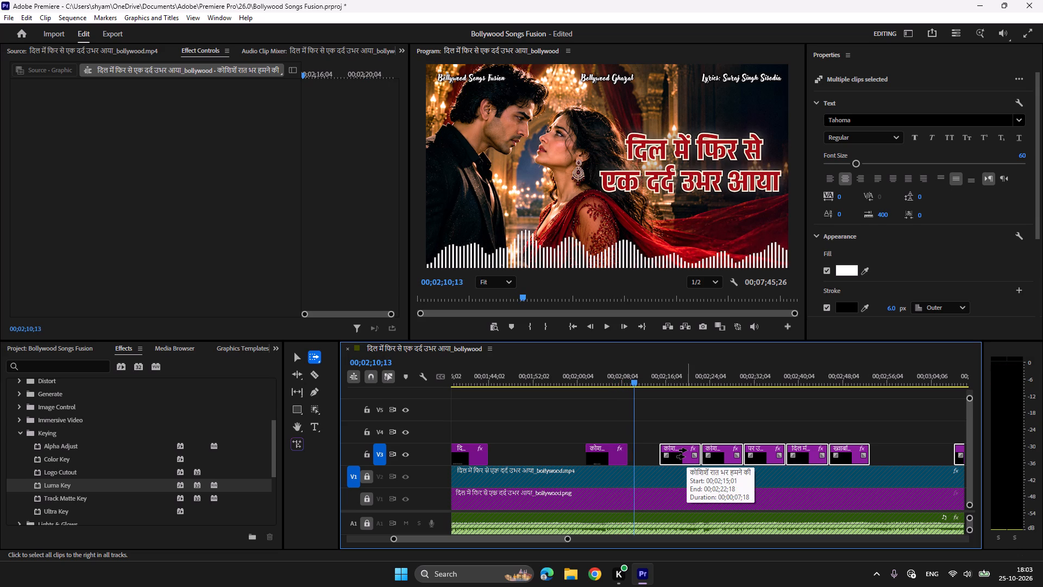
{"action": "key", "text": "space"}
{"action": "key", "text": "space"}
{"action": "left_click_drag", "start_coordinate": [687, 450], "coordinate": [666, 451]}
Move the lyric clips from the third "कोशिशें रात भर हमने की" clip onward about 3.5 seconds earlier, overlapping the previous clip's end.
{"action": "key", "text": "space"}
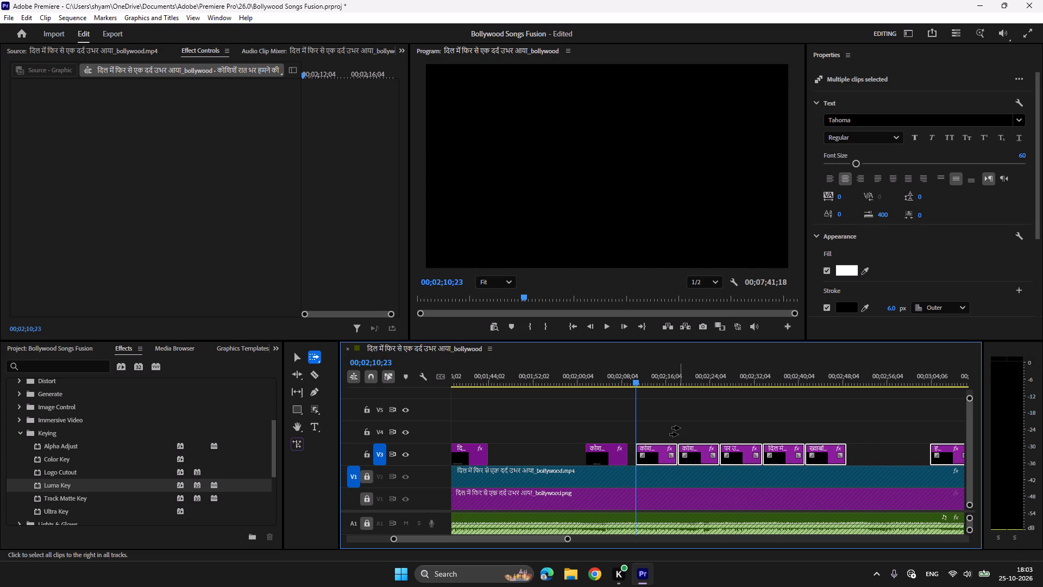
{"action": "scroll", "coordinate": [680, 428], "scroll_direction": "down", "scroll_amount": 6}
{"action": "left_click", "coordinate": [606, 453]}
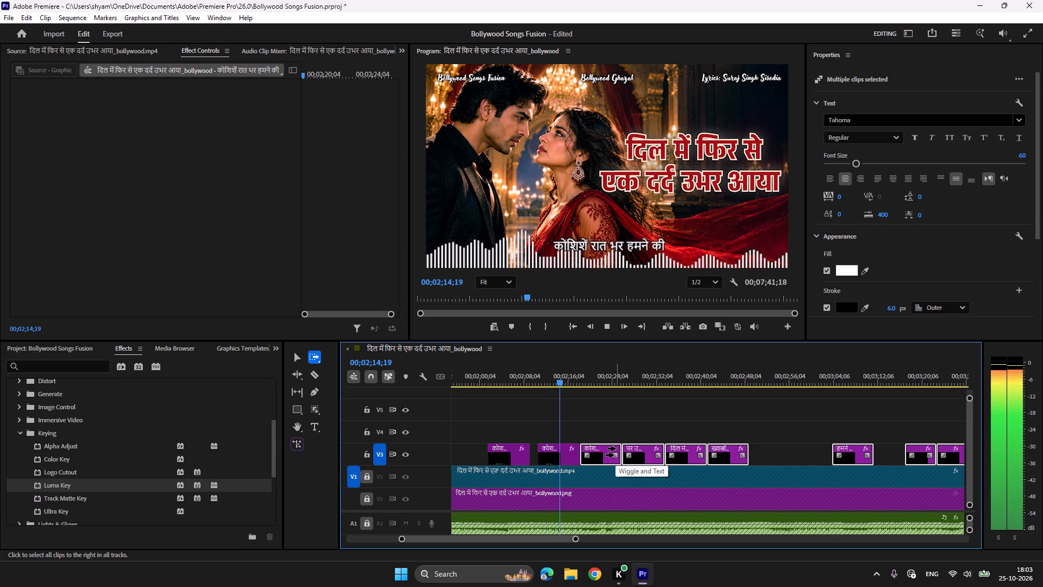
{"action": "key", "text": "space"}
{"action": "left_click_drag", "start_coordinate": [615, 448], "coordinate": [598, 448]}
Move the lyric clips from "पर उनसे बात न कर पाया" onward earlier, so they start at 00;02;18;28.
{"action": "key", "text": "space"}
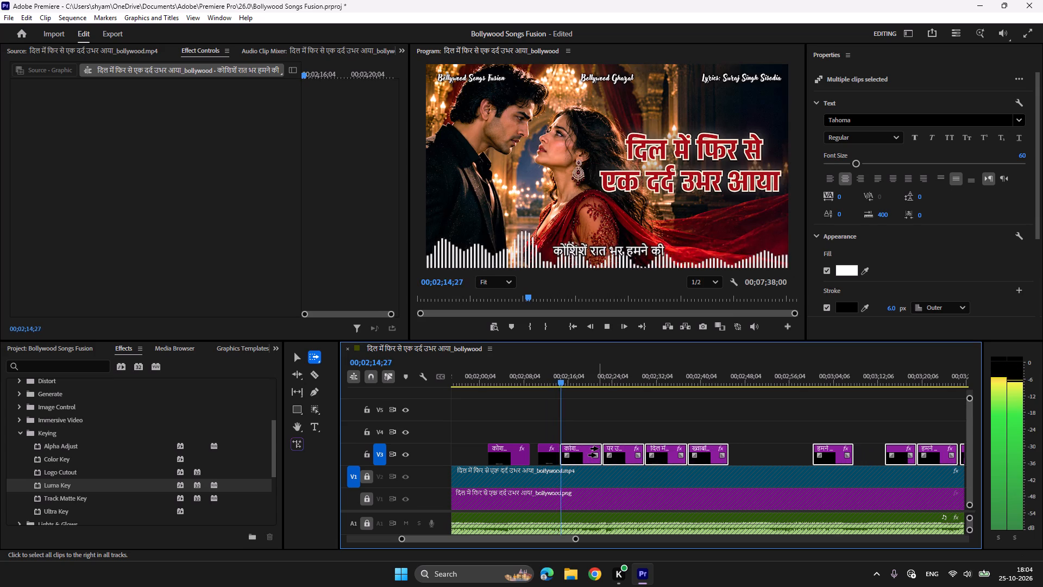
{"action": "left_click", "coordinate": [631, 449]}
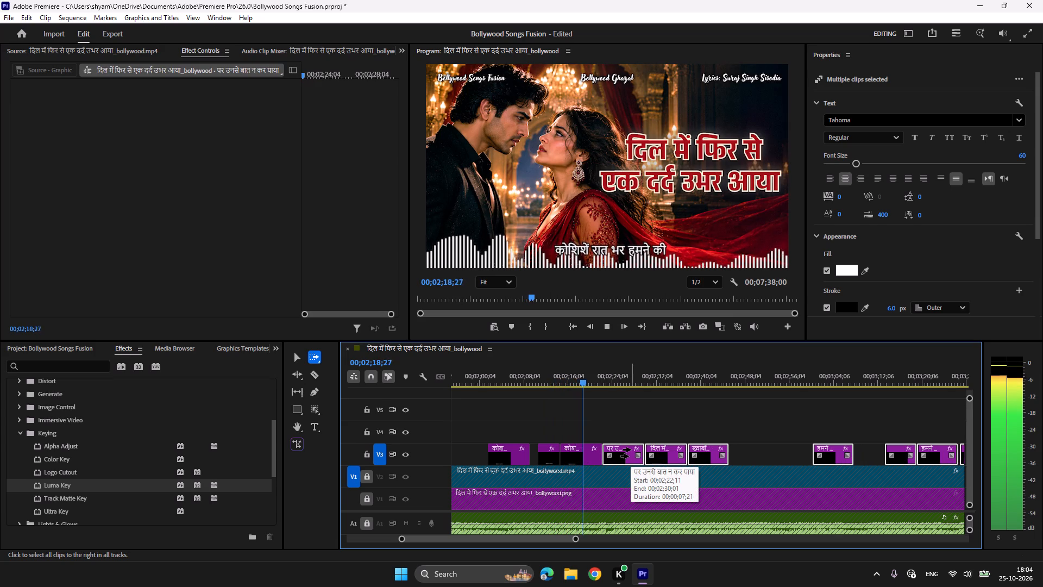
{"action": "key", "text": "space"}
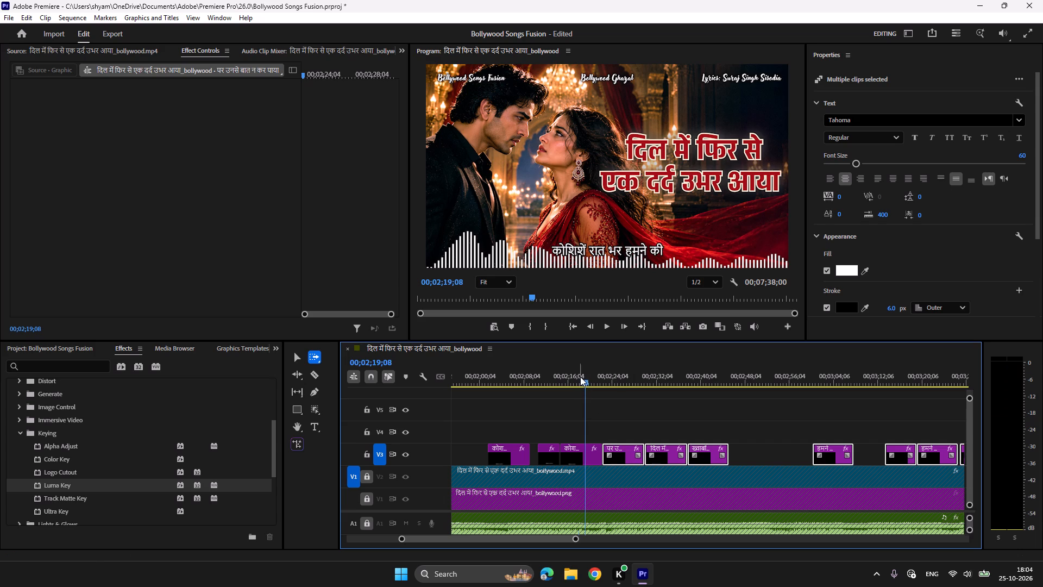
{"action": "left_click", "coordinate": [580, 377]}
{"action": "key", "text": "space"}
{"action": "key", "text": "space"}
{"action": "key", "text": "space"}
{"action": "key", "text": "space"}
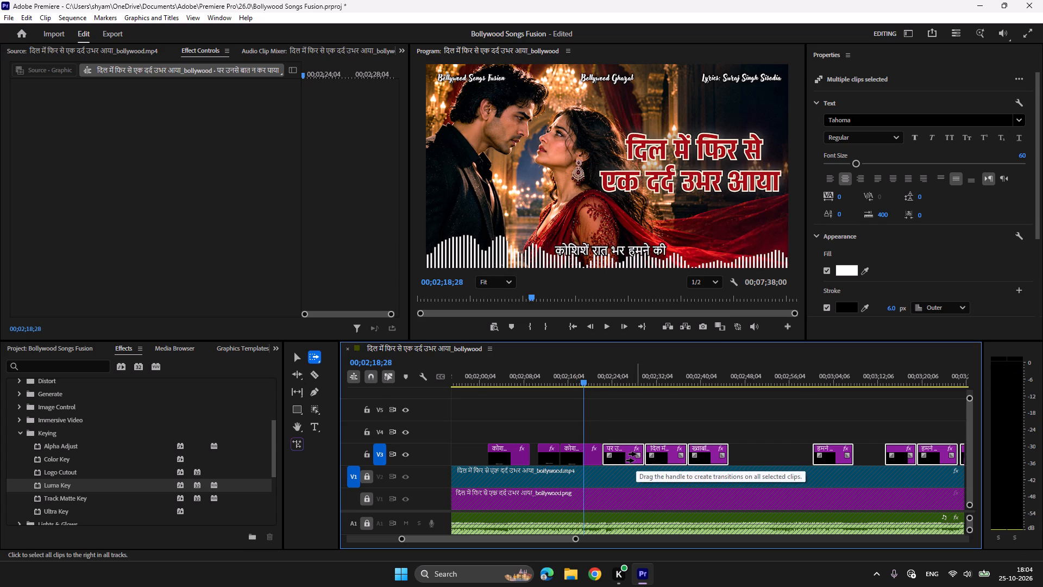
{"action": "left_click_drag", "start_coordinate": [636, 454], "coordinate": [621, 454]}
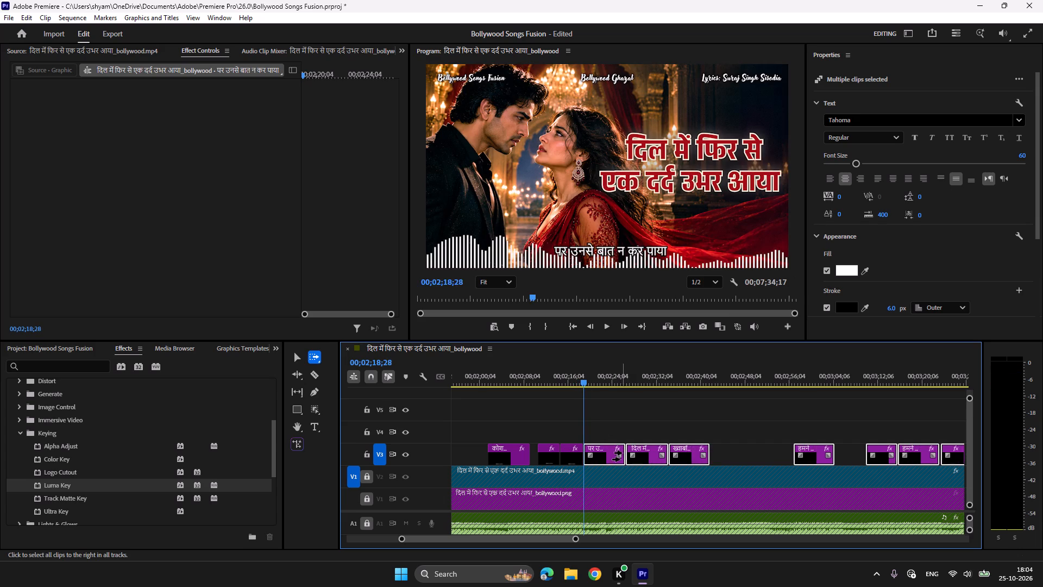
Move the lyric clips from the "दिल में फिर से एक दर्द उभर आया" line onward earlier, so they start at 00;02;23;22.
{"action": "key", "text": "space"}
{"action": "left_click", "coordinate": [651, 451]}
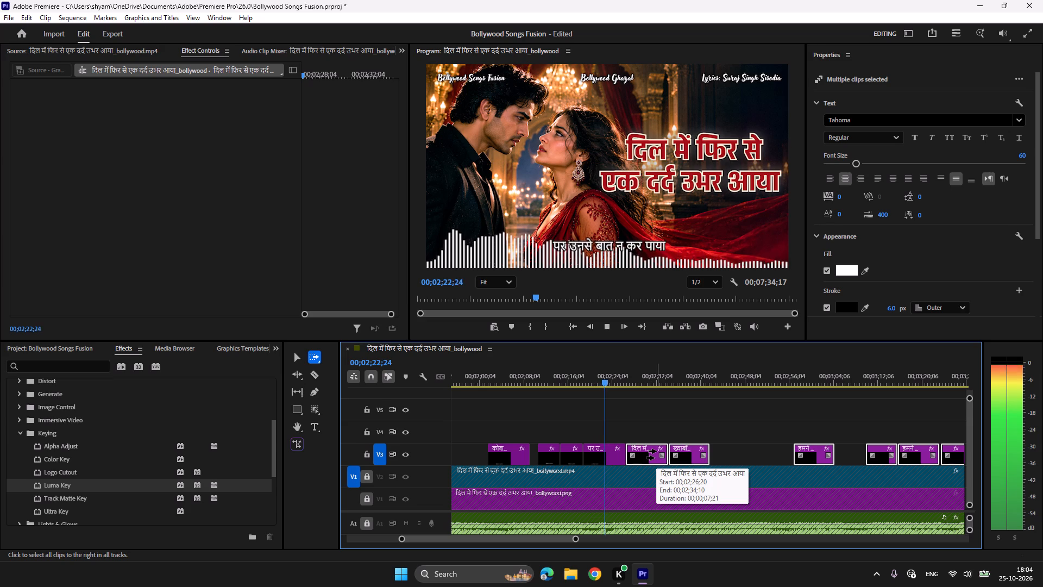
{"action": "key", "text": "space"}
{"action": "left_click_drag", "start_coordinate": [656, 451], "coordinate": [644, 451]}
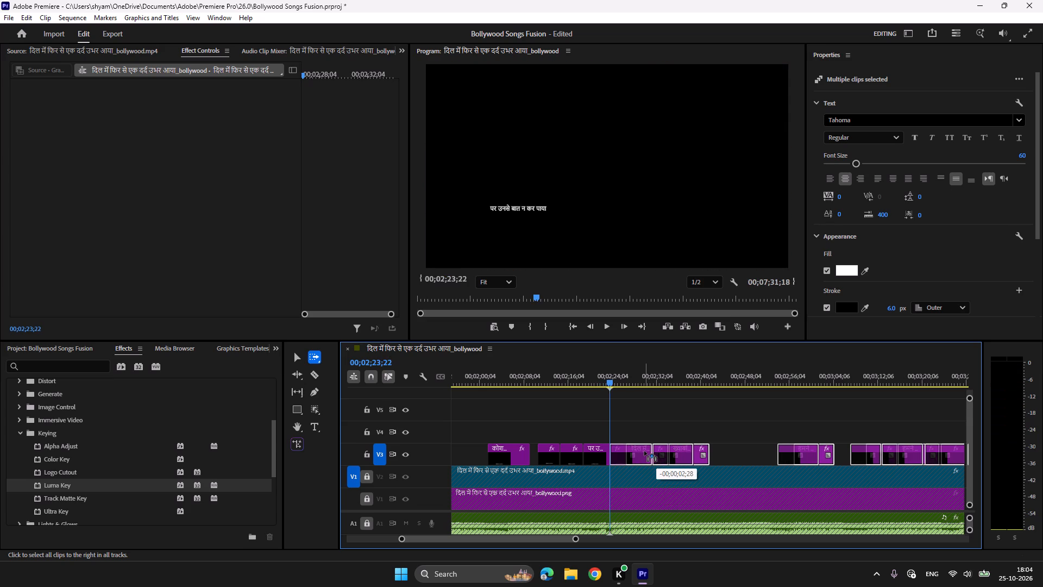
{"action": "left_click_drag", "start_coordinate": [644, 451], "coordinate": [643, 451]}
Move the lyric clips from the following "ख्वाबों में जो एक चेहरा नज़र आया" clip onward about one second earlier.
{"action": "key", "text": "space"}
{"action": "left_click", "coordinate": [678, 449]}
{"action": "scroll", "coordinate": [678, 449], "scroll_direction": "down", "scroll_amount": 2}
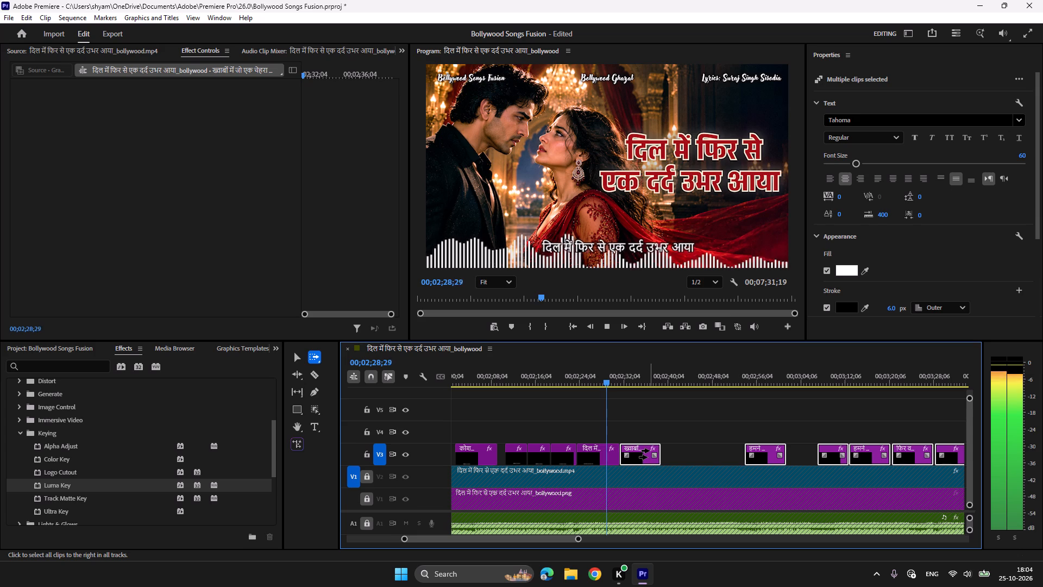
{"action": "key", "text": "space"}
{"action": "left_click_drag", "start_coordinate": [649, 451], "coordinate": [646, 451]}
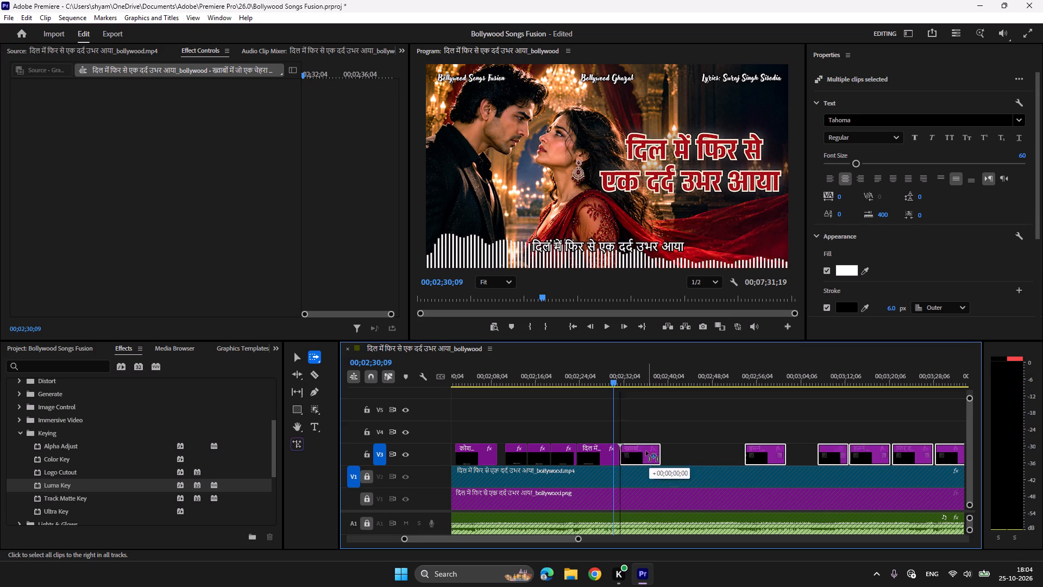
{"action": "left_click_drag", "start_coordinate": [646, 451], "coordinate": [644, 451]}
Select the lyric clips from "हमने तो भुला दिया था उनको" onward and save the project.
{"action": "key", "text": "space"}
{"action": "scroll", "coordinate": [644, 451], "scroll_direction": "down", "scroll_amount": 3}
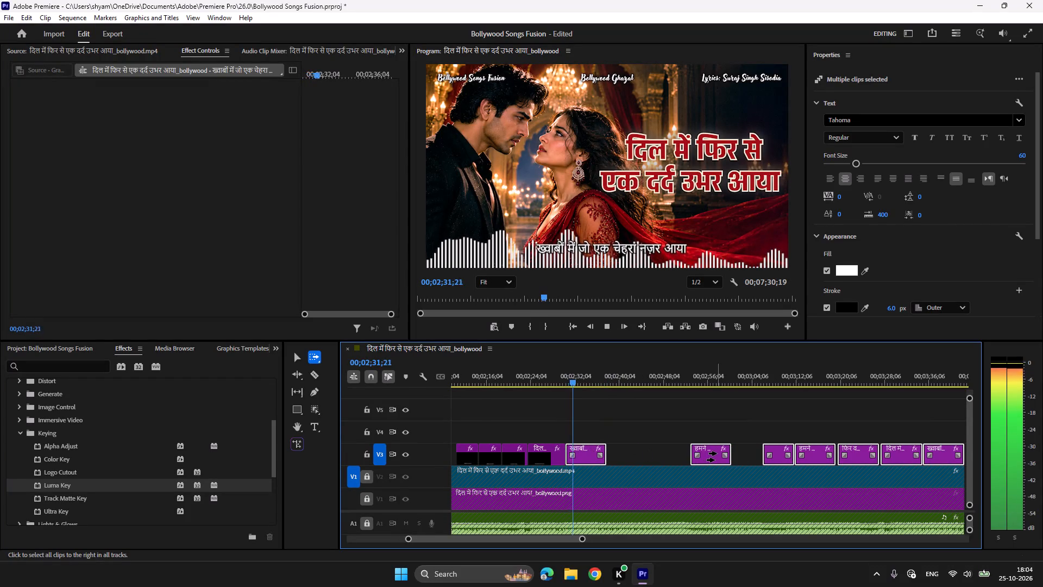
{"action": "left_click", "coordinate": [717, 453]}
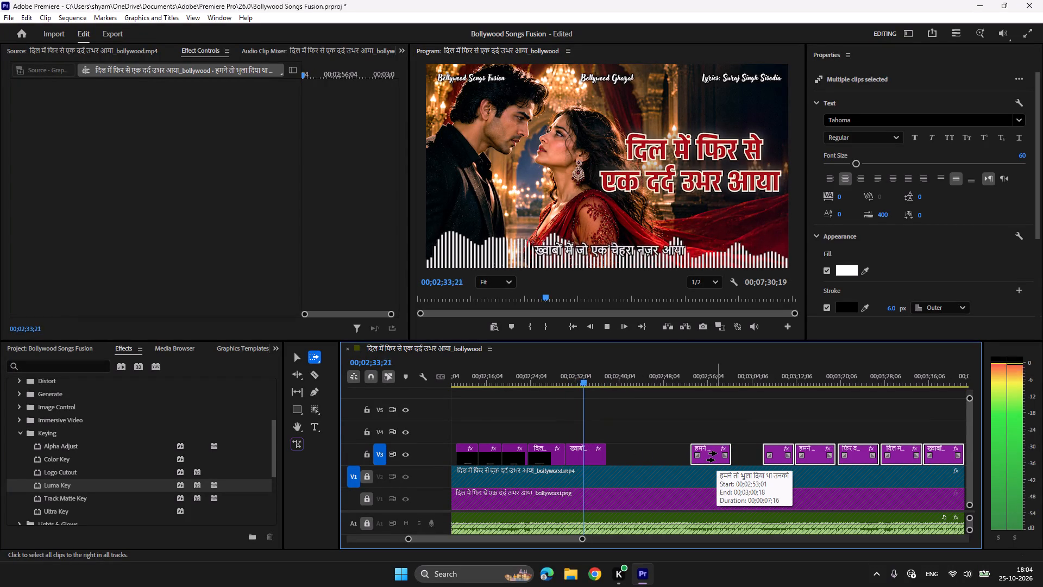
{"action": "scroll", "coordinate": [717, 452], "scroll_direction": "down", "scroll_amount": 2}
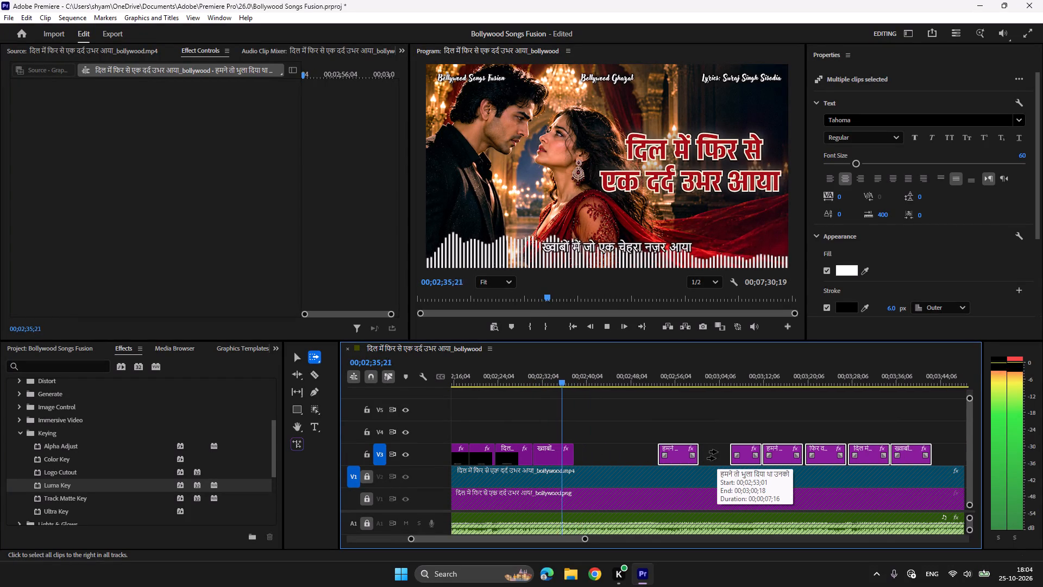
{"action": "key", "text": "ctrl+s"}
Move the lyric clips from "हमने तो भुला दिया था उनको" onward about 13 seconds forward, so they start at about 00;03;06;14.
{"action": "key", "text": "space"}
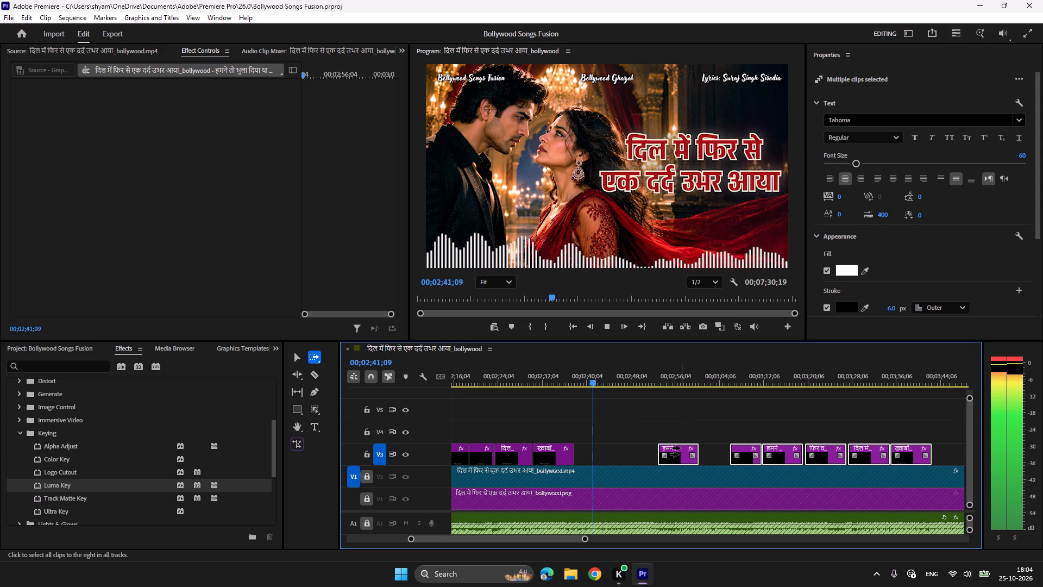
{"action": "scroll", "coordinate": [680, 448], "scroll_direction": "down", "scroll_amount": 1}
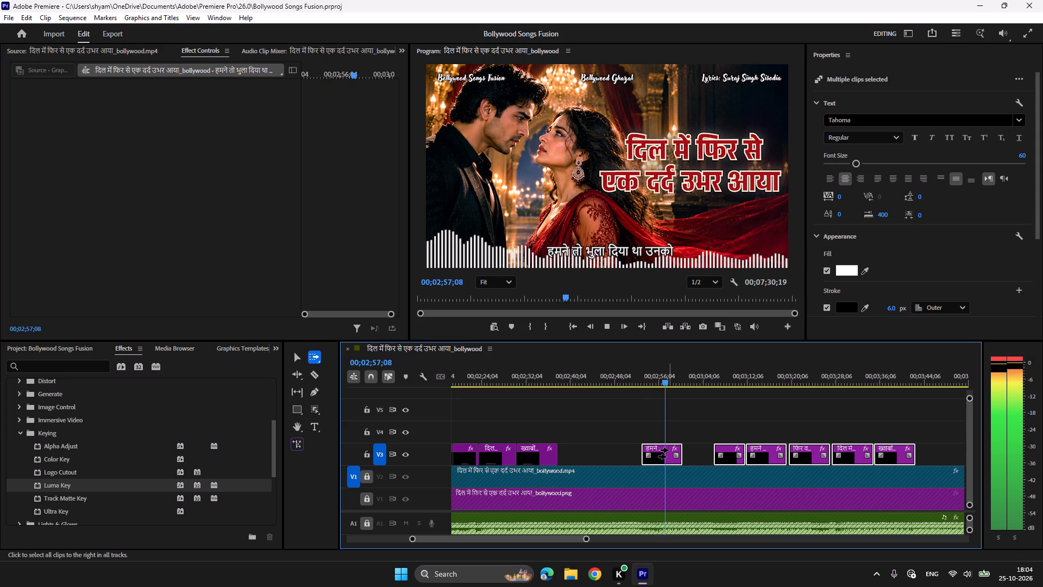
{"action": "key", "text": "space"}
{"action": "key", "text": "space"}
{"action": "key", "text": "space"}
{"action": "key", "text": "space"}
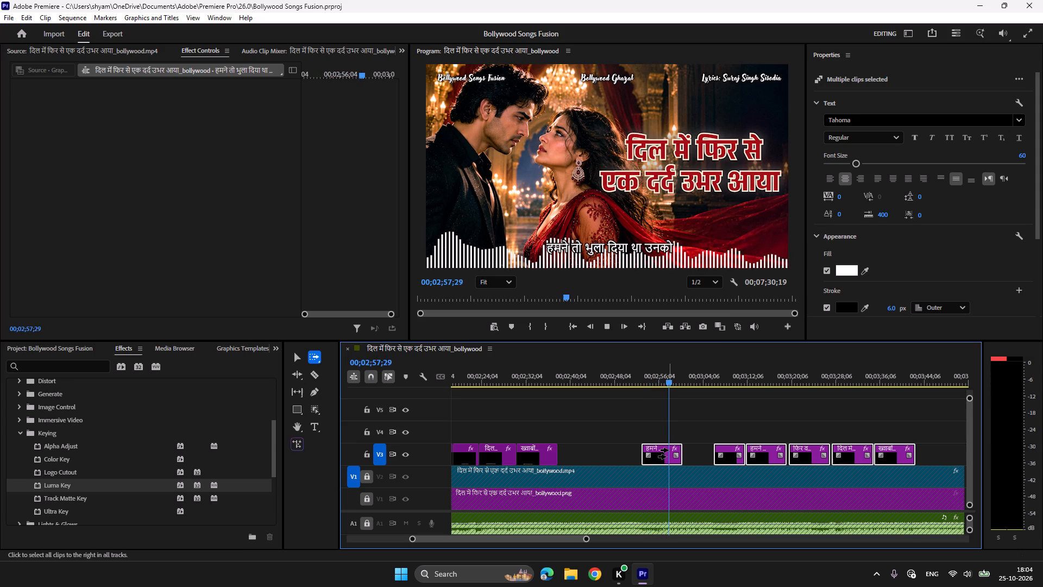
{"action": "scroll", "coordinate": [668, 450], "scroll_direction": "down", "scroll_amount": 3}
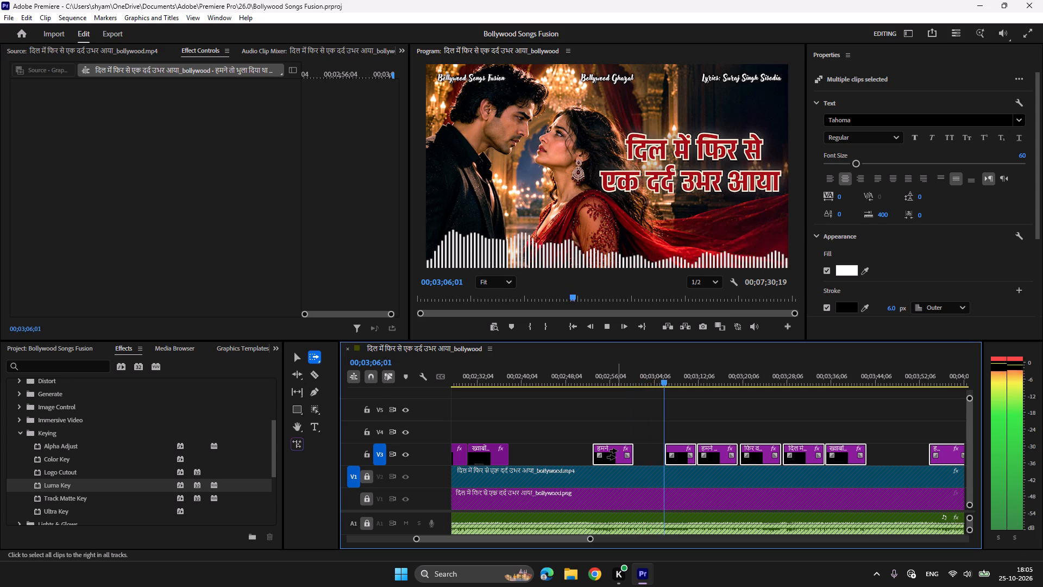
{"action": "key", "text": "space"}
{"action": "left_click", "coordinate": [664, 370]}
{"action": "key", "text": "space"}
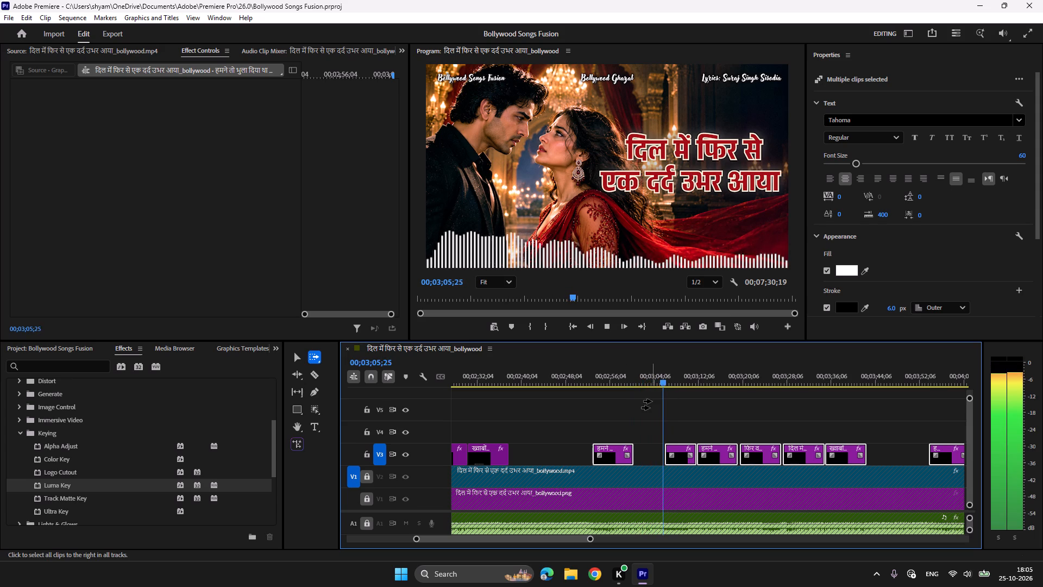
{"action": "key", "text": "space"}
{"action": "left_click_drag", "start_coordinate": [619, 452], "coordinate": [674, 449]}
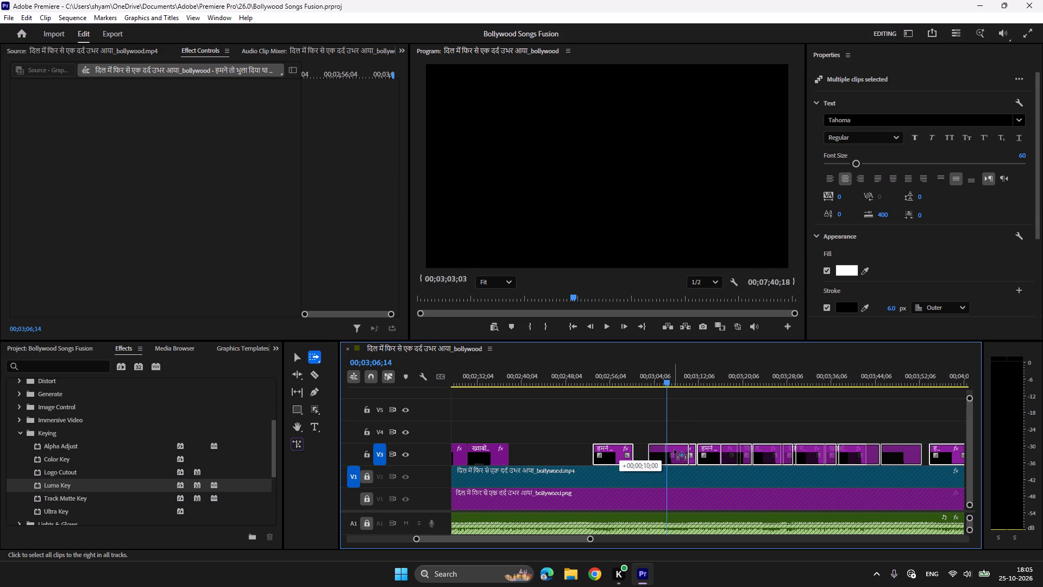
{"action": "left_click_drag", "start_coordinate": [674, 449], "coordinate": [691, 449]}
Move the lyric clips from the short clip after the first "हमने तो भुला दिया था उनको" onward earlier, so they start at 00;03;15;16.
{"action": "key", "text": "space"}
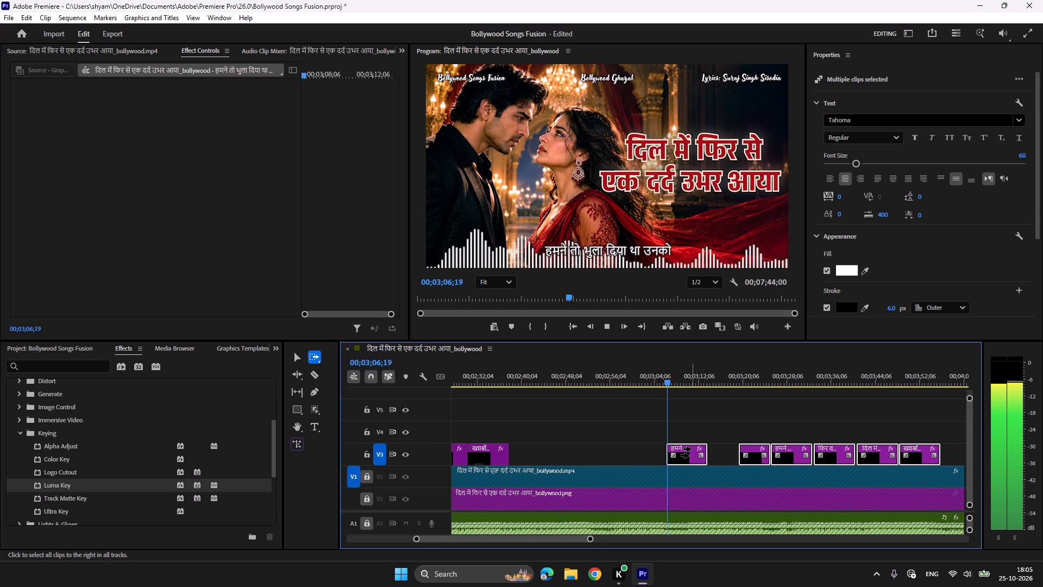
{"action": "scroll", "coordinate": [691, 449], "scroll_direction": "down", "scroll_amount": 6}
{"action": "scroll", "coordinate": [623, 467], "scroll_direction": "down", "scroll_amount": 3}
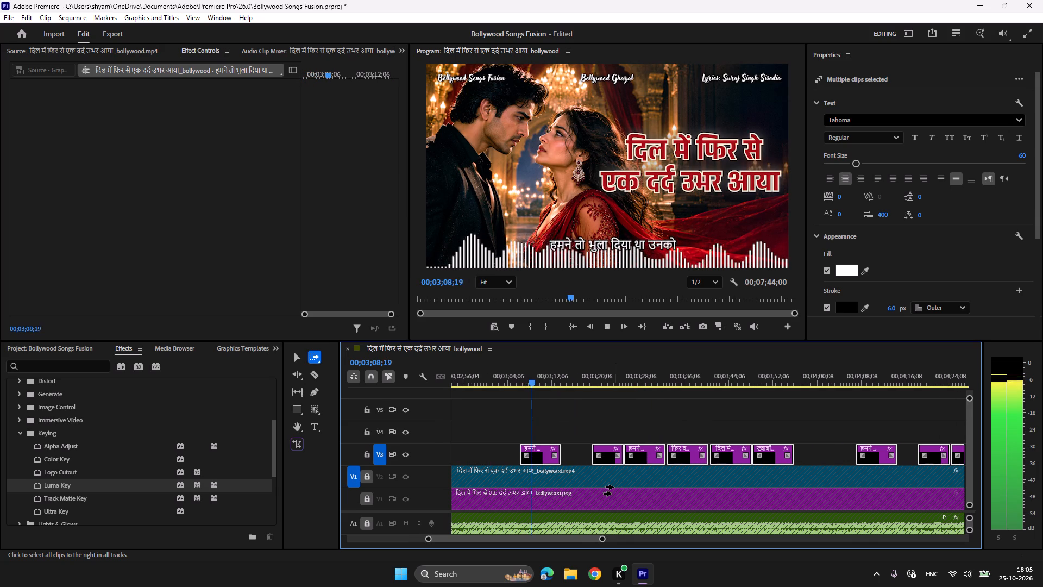
{"action": "scroll", "coordinate": [613, 487], "scroll_direction": "down", "scroll_amount": 3}
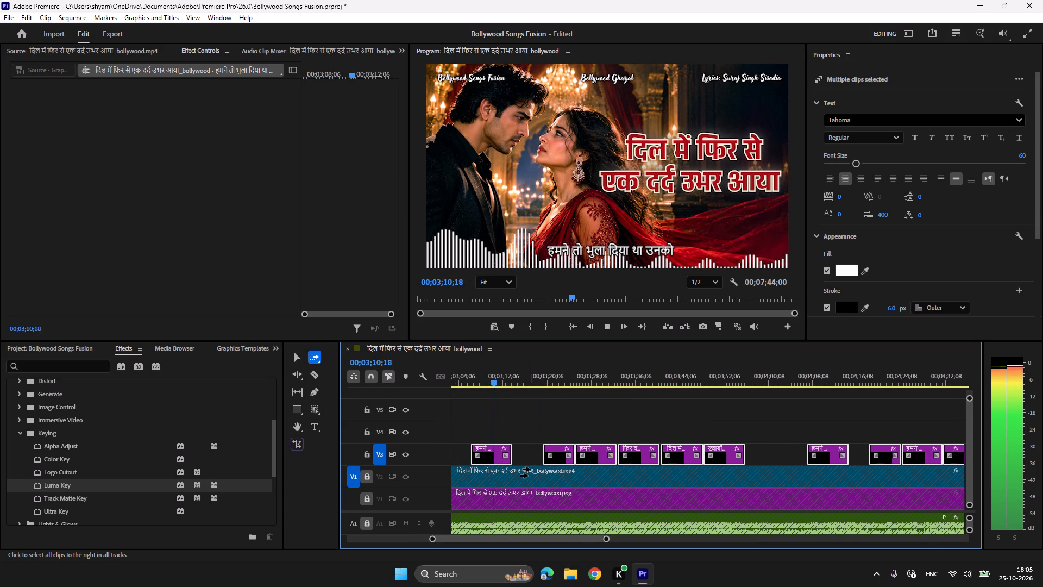
{"action": "key", "text": "space"}
{"action": "left_click", "coordinate": [566, 451]}
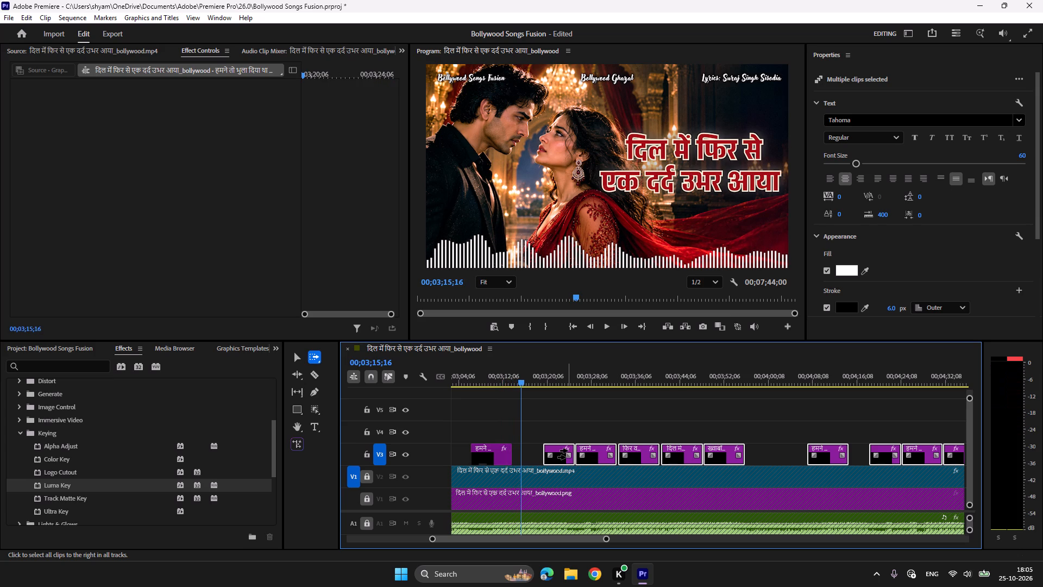
{"action": "left_click_drag", "start_coordinate": [568, 451], "coordinate": [545, 450]}
Move the lyric clips from the second "हमने तो भुला दिया था उनको" clip onward about one and a half seconds earlier.
{"action": "key", "text": "space"}
{"action": "left_click", "coordinate": [584, 450]}
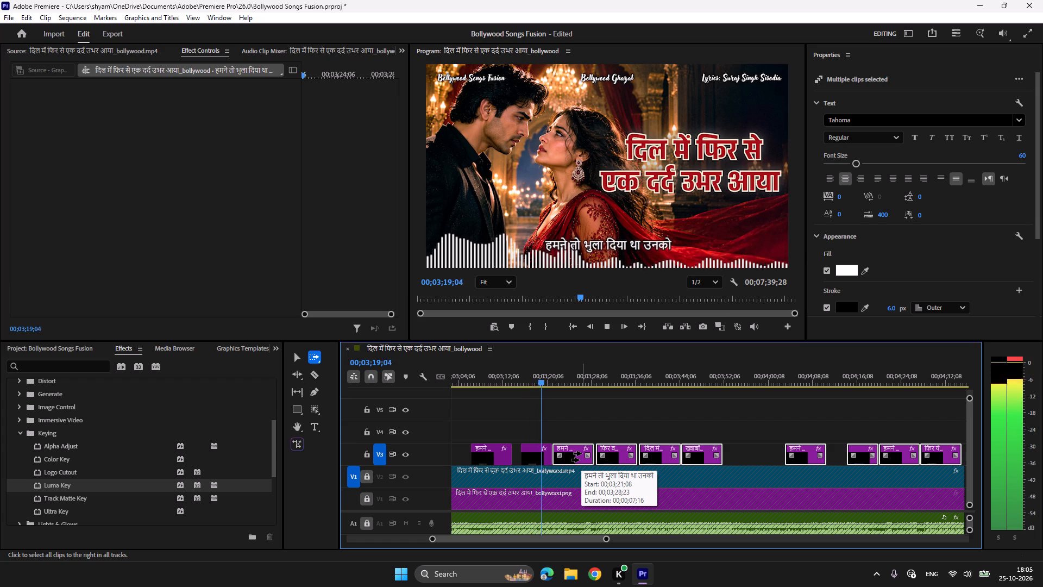
{"action": "key", "text": "space"}
{"action": "left_click_drag", "start_coordinate": [581, 453], "coordinate": [572, 454]}
Move the lyric clips from "फिर वो आँखों में उतर आया" onward earlier, so they start at 00;03;24;03.
{"action": "key", "text": "space"}
{"action": "left_click", "coordinate": [612, 451]}
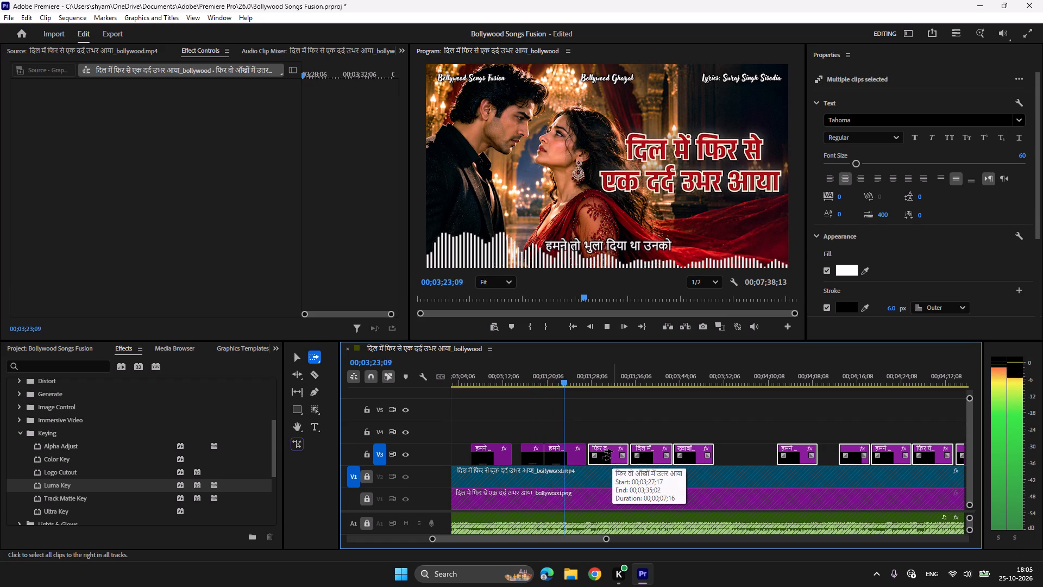
{"action": "key", "text": "space"}
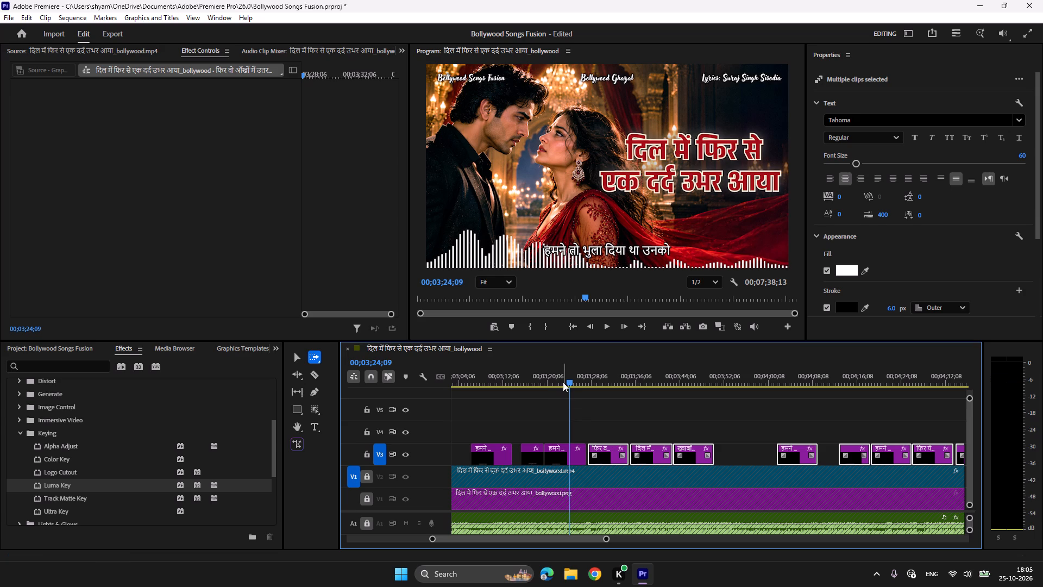
{"action": "left_click", "coordinate": [564, 382]}
{"action": "key", "text": "space"}
{"action": "key", "text": "space"}
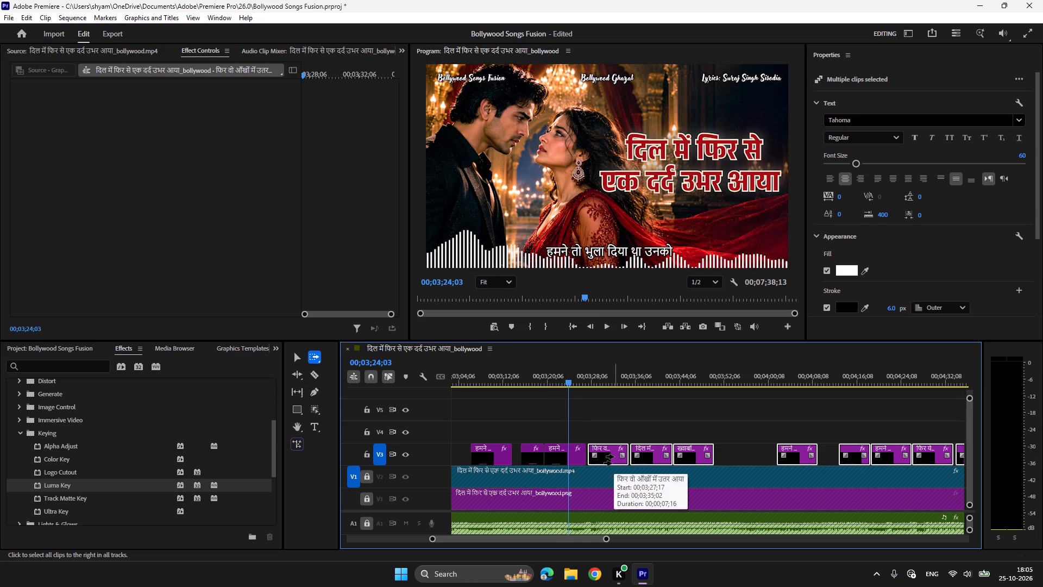
{"action": "left_click_drag", "start_coordinate": [614, 454], "coordinate": [593, 453]}
Insert the word "क्यों" before "उतर" so the lyric reads "फिर वो आँखों में क्यों उतर आया".
{"action": "key", "text": "space"}
{"action": "left_click", "coordinate": [638, 451]}
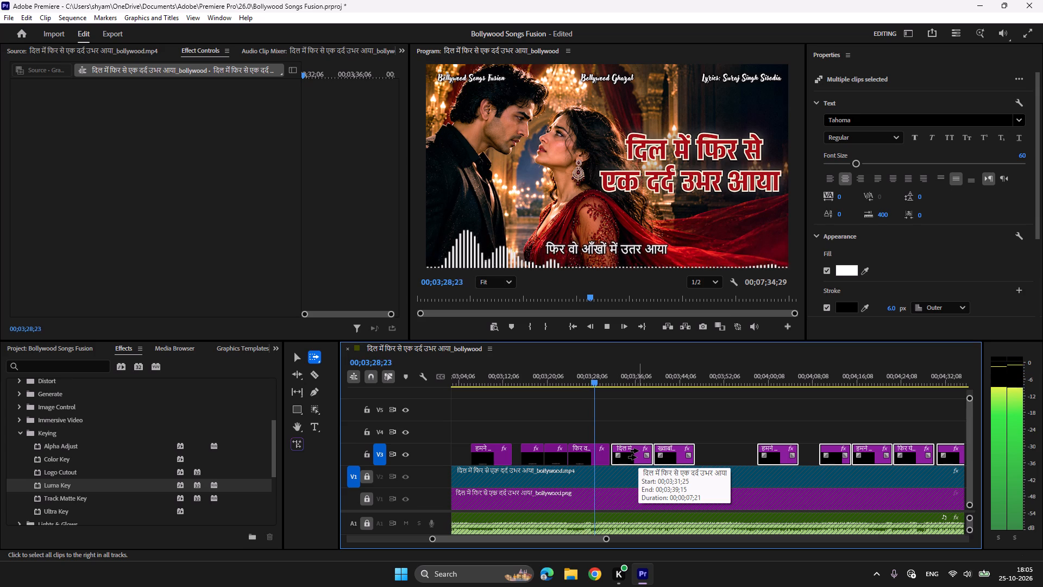
{"action": "key", "text": "space"}
{"action": "left_click", "coordinate": [586, 370]}
{"action": "key", "text": "space"}
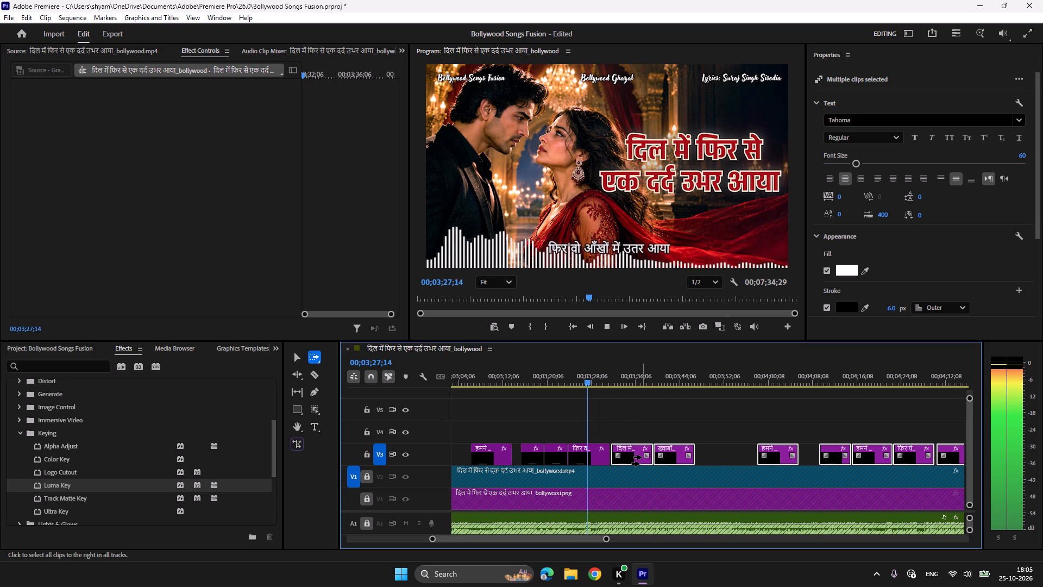
{"action": "key", "text": "space"}
{"action": "key", "text": "t"}
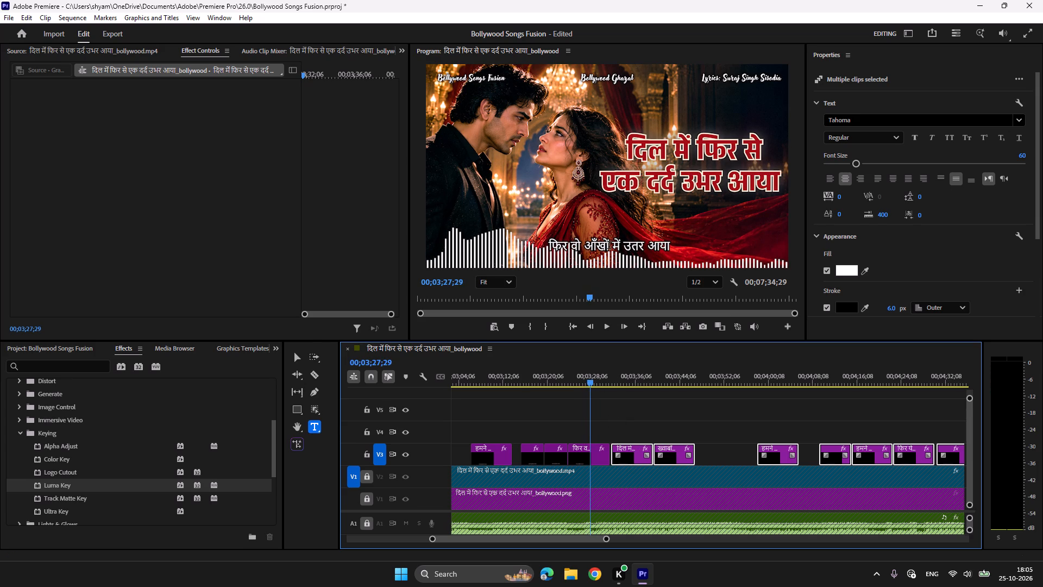
{"action": "left_click", "coordinate": [621, 245]}
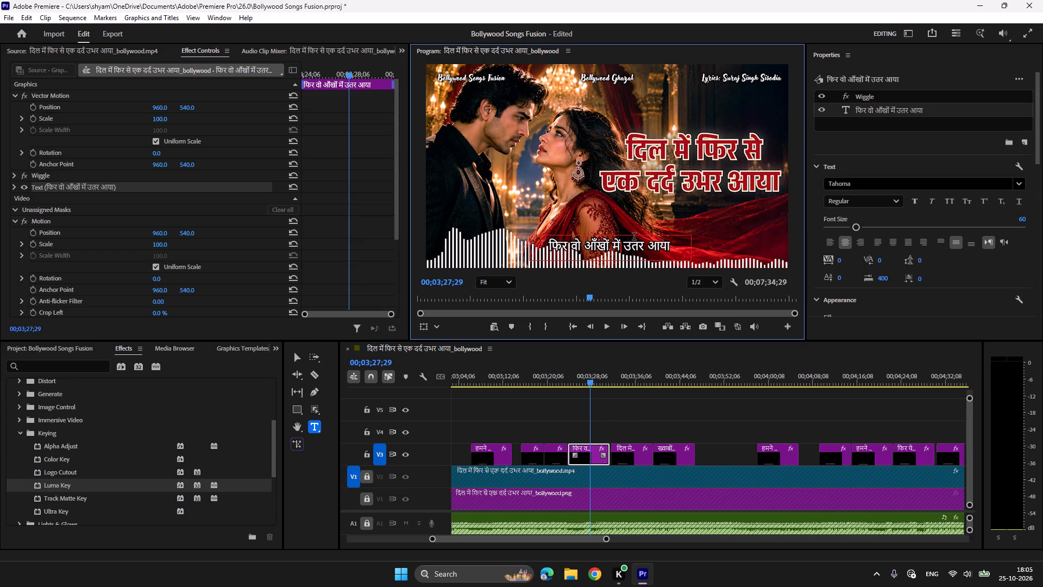
{"action": "key", "text": "super+space"}
{"action": "key", "text": "Left"}
{"action": "key", "text": "Right"}
{"action": "key", "text": "space"}
{"action": "type", "text": "kyun"}
{"action": "key", "text": "space"}
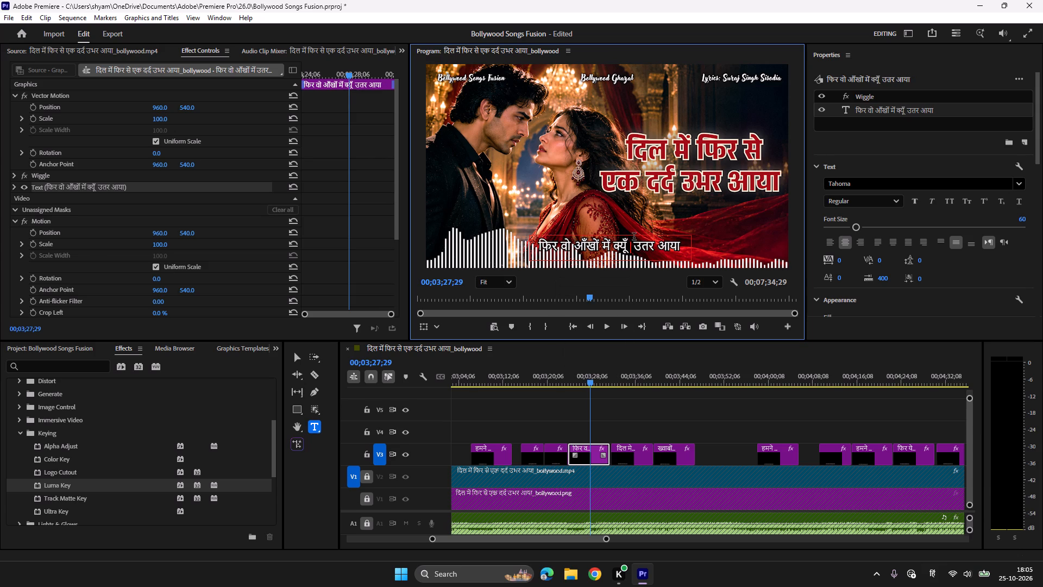
{"action": "key", "text": "BackSpace"}
{"action": "key", "text": "BackSpace"}
{"action": "type", "text": "kyon"}
{"action": "key", "text": "space"}
{"action": "key", "text": "BackSpace"}
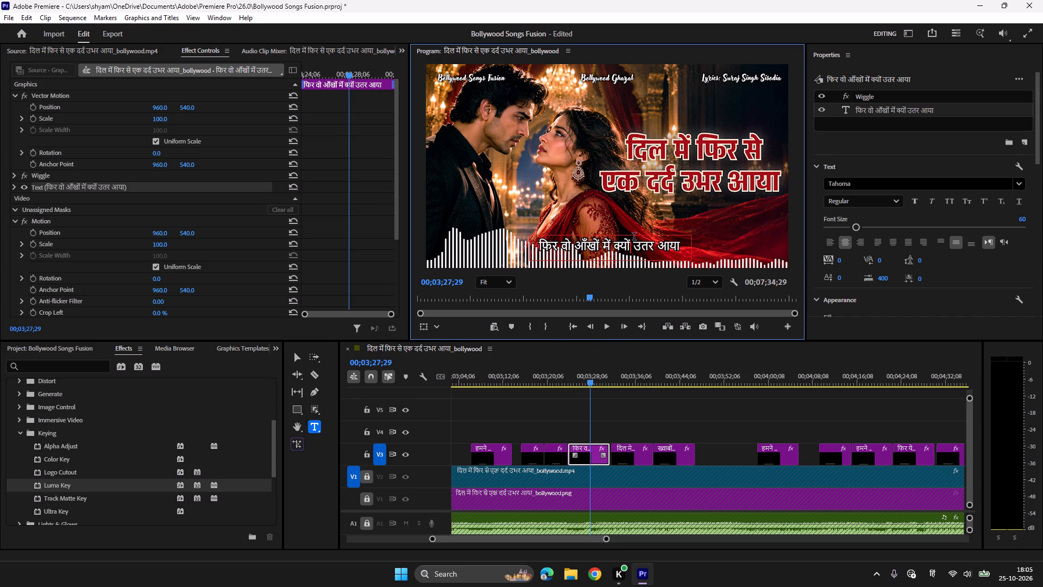
Move the lyric clips from the following "दिल में फिर से एक दर्द उभर आया" clip onward about three seconds earlier.
{"action": "left_click", "coordinate": [580, 378]}
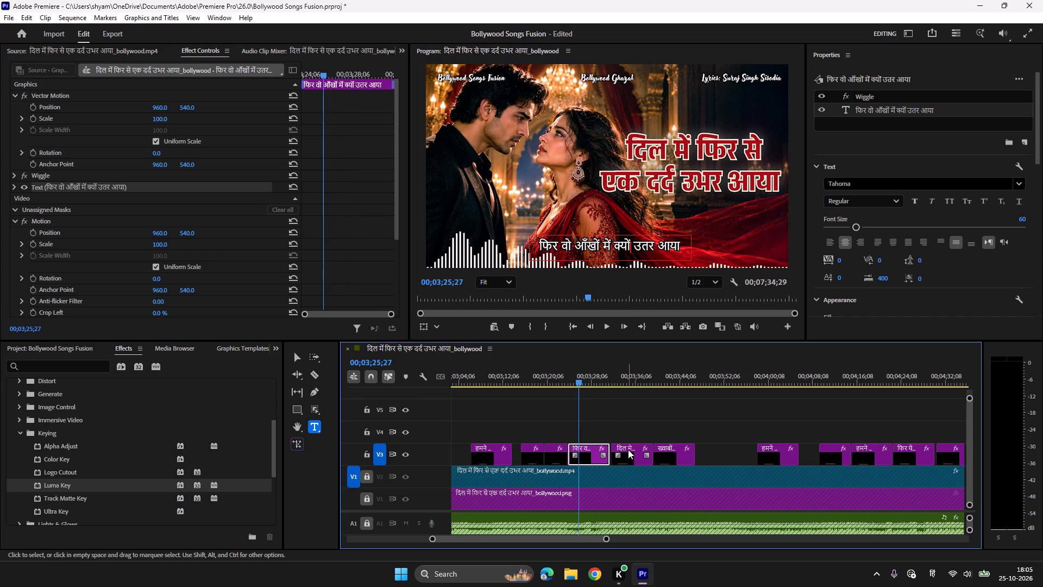
{"action": "key", "text": "a"}
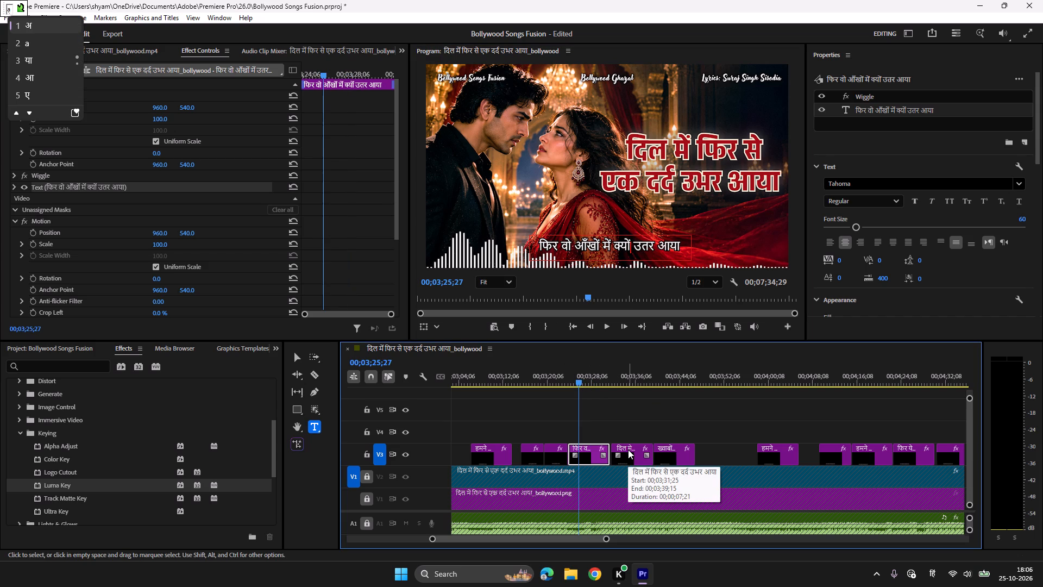
{"action": "key", "text": "super+space"}
{"action": "key", "text": "a"}
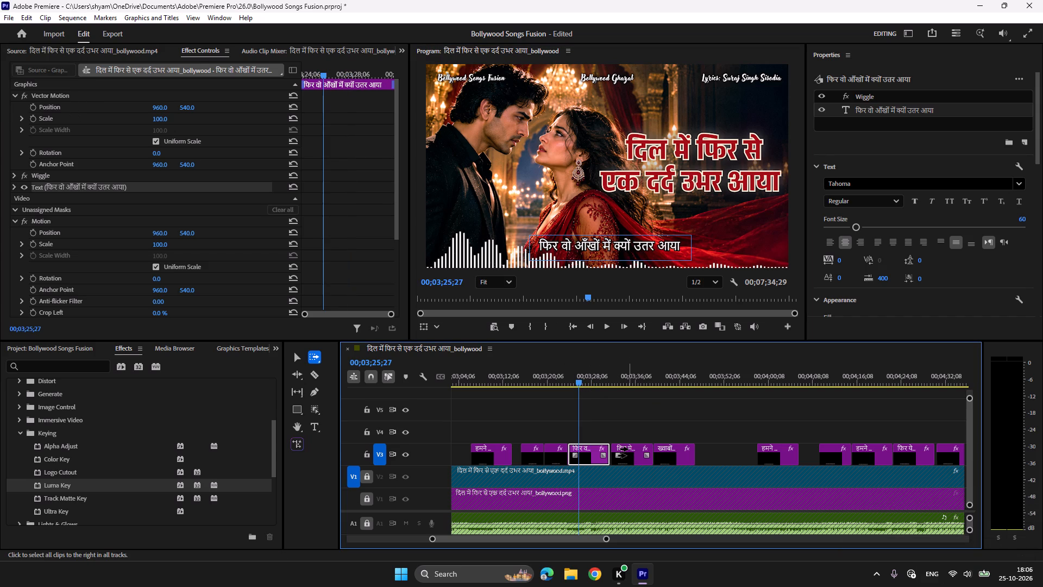
{"action": "left_click", "coordinate": [628, 449]}
{"action": "key", "text": "space"}
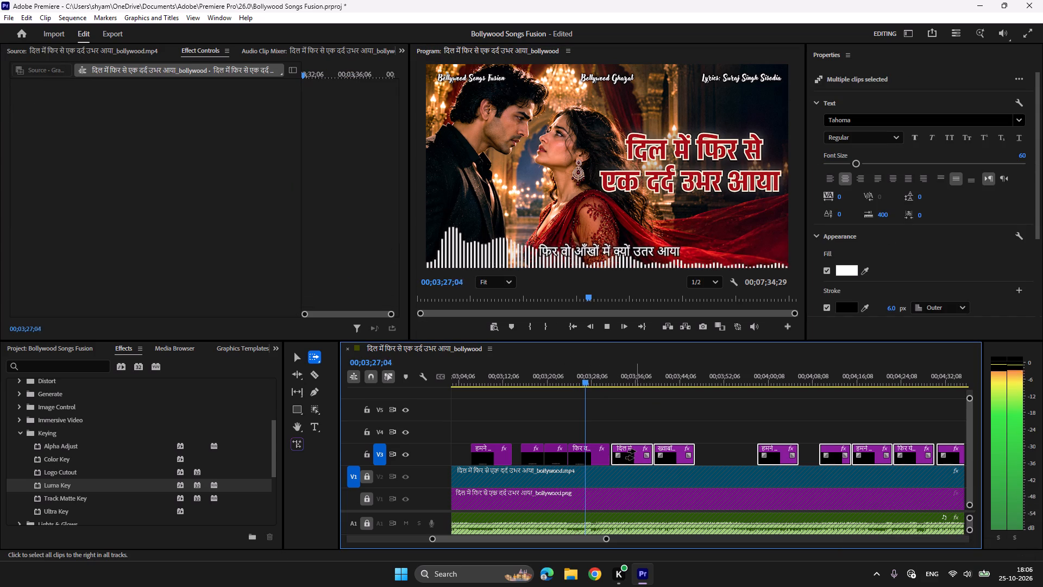
{"action": "key", "text": "space"}
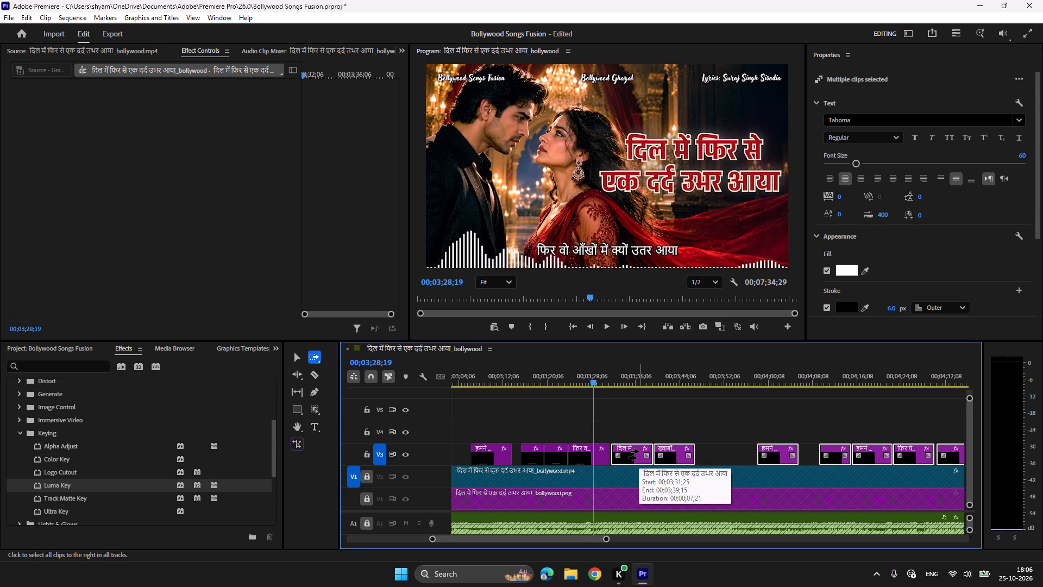
{"action": "key", "text": "space"}
{"action": "key", "text": "space"}
{"action": "left_click_drag", "start_coordinate": [639, 451], "coordinate": [623, 451]}
Move the lyric clips from the following "ख्वाबों में जो एक चेहरा नज़र आया" clip onward earlier, so they start at 00;03;35;11.
{"action": "key", "text": "space"}
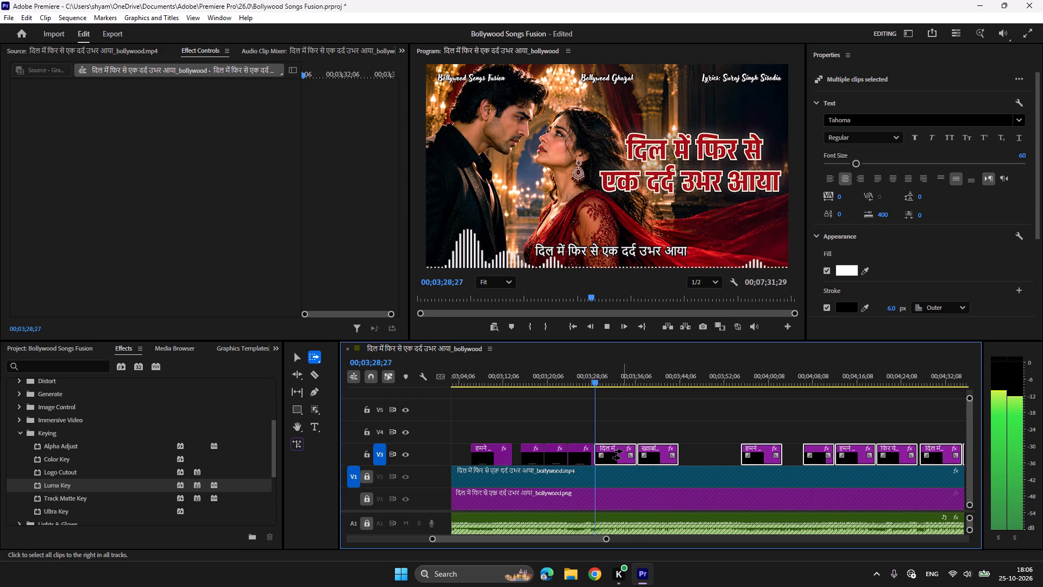
{"action": "scroll", "coordinate": [654, 451], "scroll_direction": "up", "scroll_amount": 1}
{"action": "scroll", "coordinate": [654, 451], "scroll_direction": "down", "scroll_amount": 4}
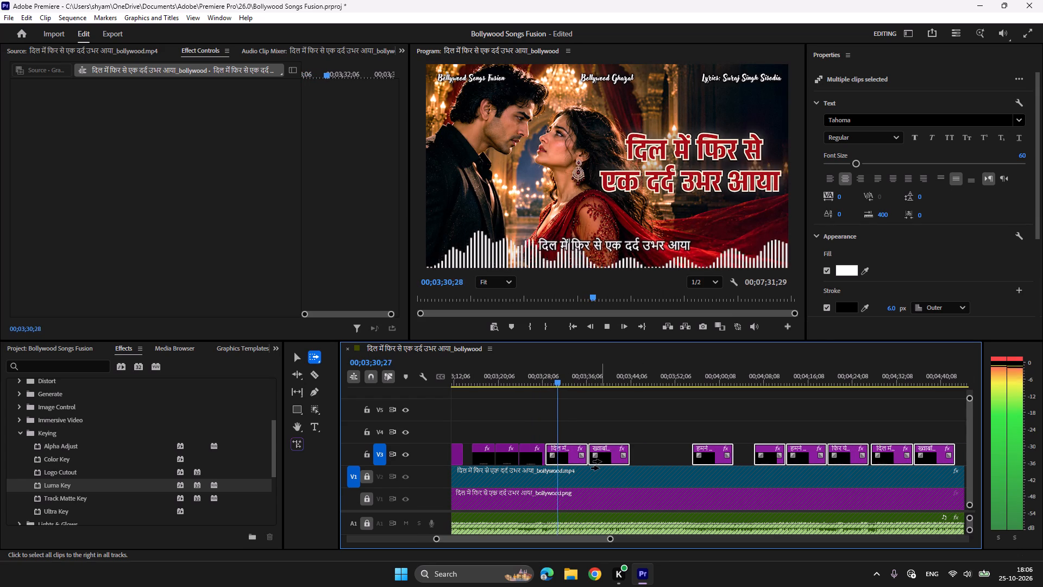
{"action": "left_click", "coordinate": [615, 450]}
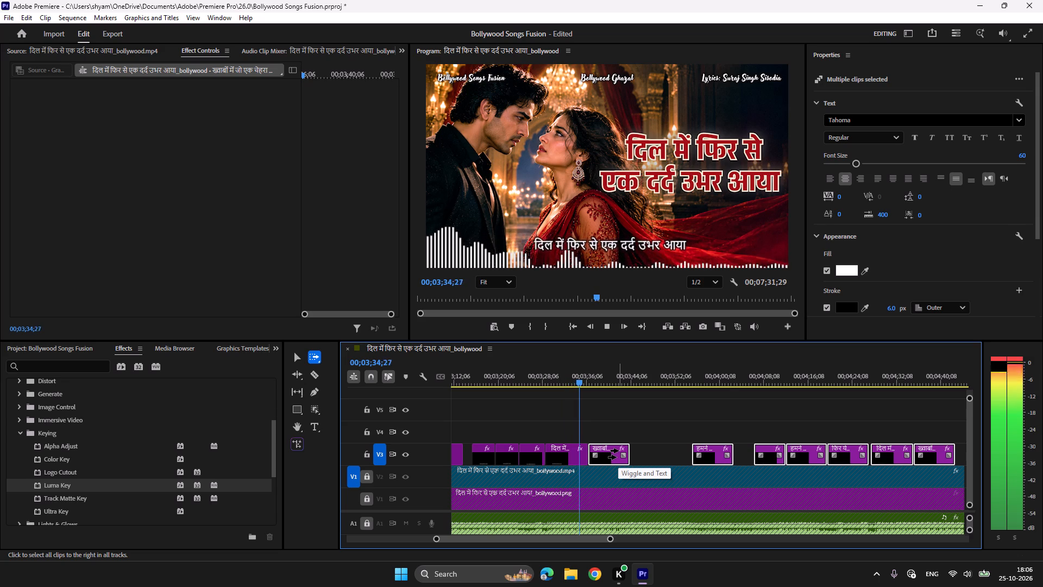
{"action": "key", "text": "space"}
{"action": "left_click_drag", "start_coordinate": [618, 451], "coordinate": [612, 451]}
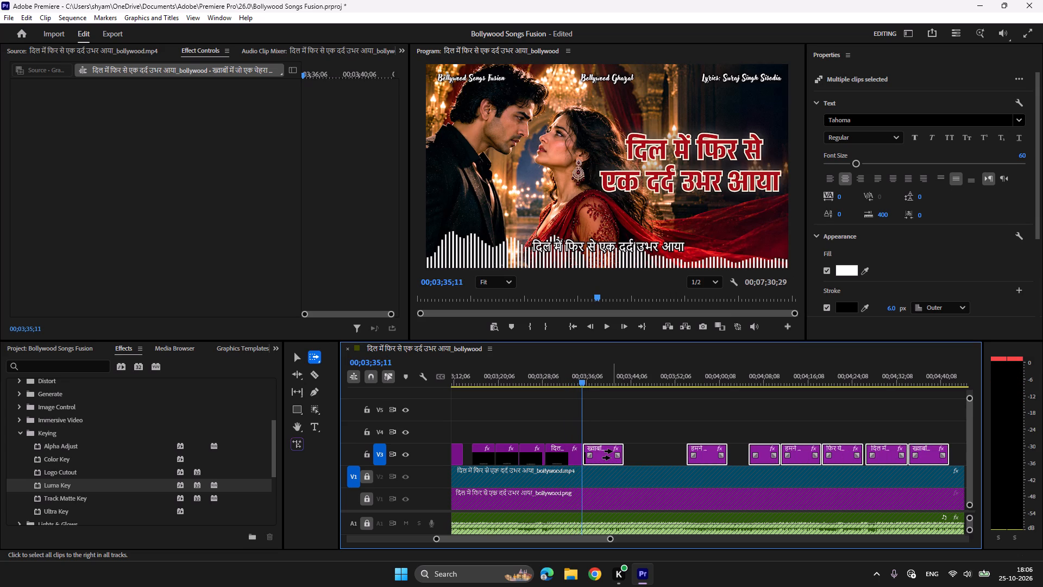
Select the lyric clips from "हमने तो मिटा दी थी तमन्ना उनकी" onward and save the project.
{"action": "key", "text": "space"}
{"action": "scroll", "coordinate": [612, 451], "scroll_direction": "down", "scroll_amount": 4}
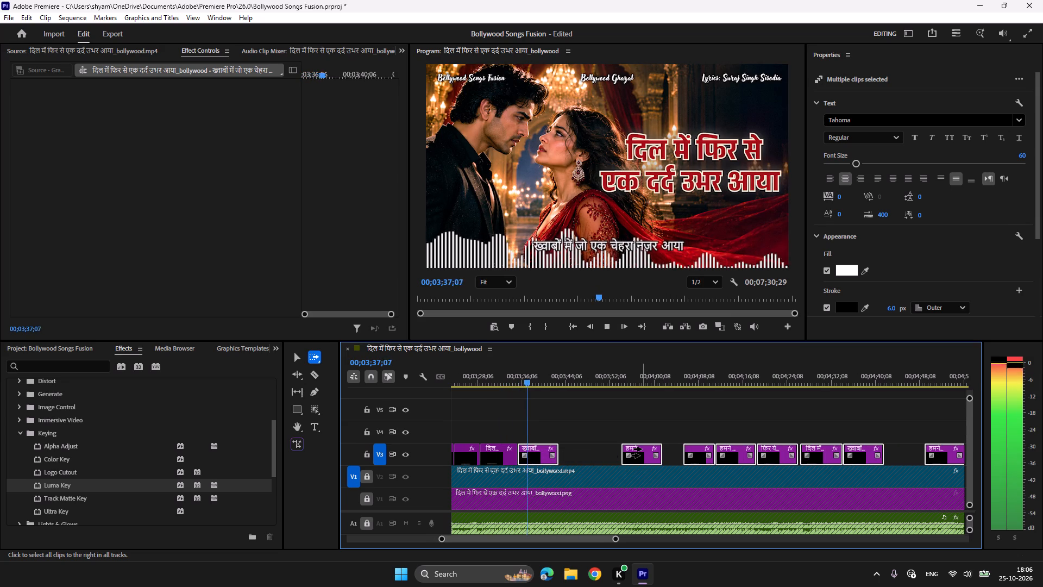
{"action": "left_click", "coordinate": [642, 449]}
{"action": "key", "text": "ctrl+s"}
Move the lyric clips from the first "हमने तो मिटा दी थी तमन्ना उनकी" clip onward later, so they start at 00;04;00;24.
{"action": "key", "text": "space"}
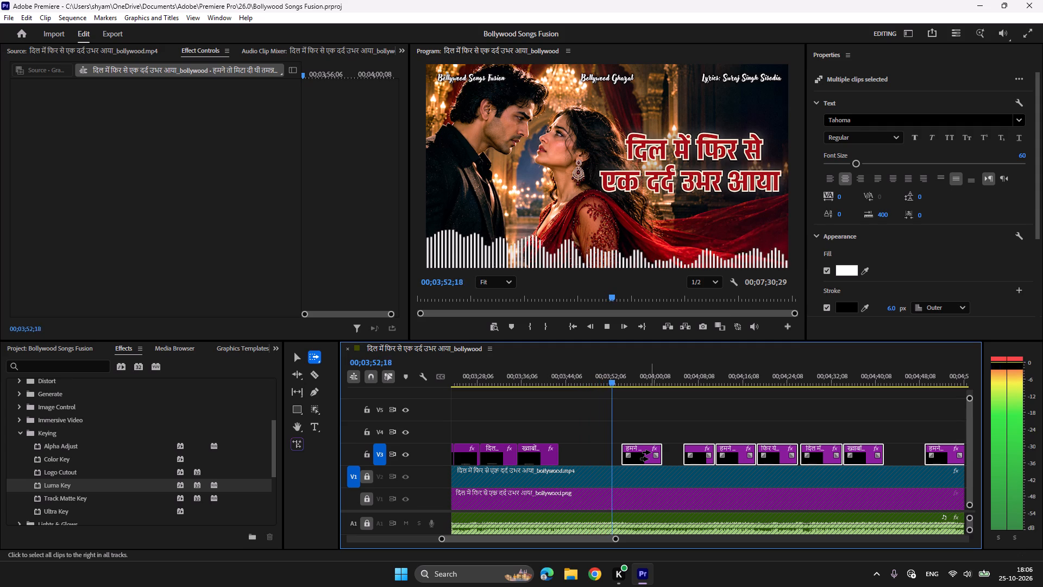
{"action": "scroll", "coordinate": [664, 453], "scroll_direction": "down", "scroll_amount": 5}
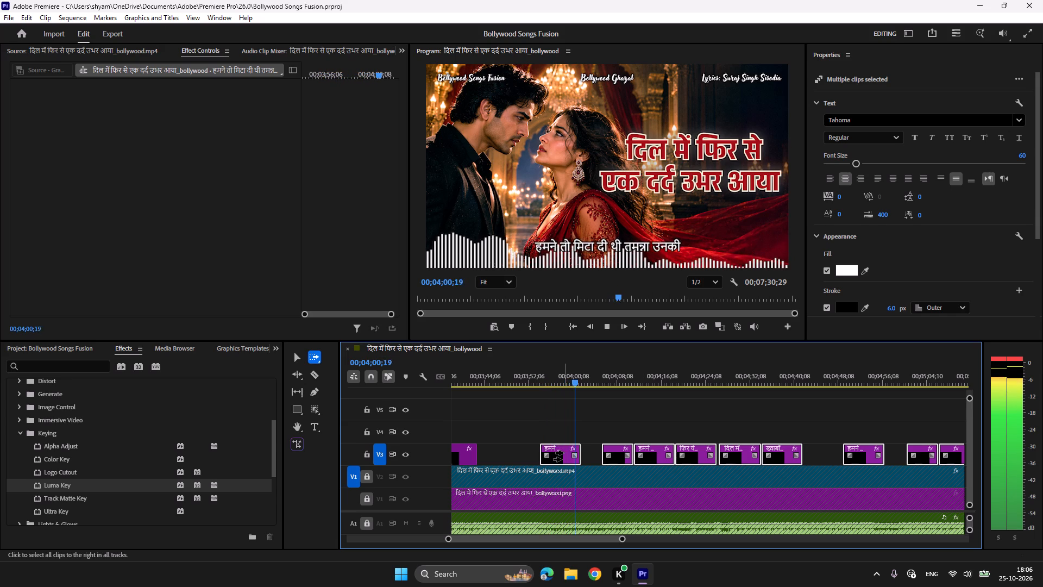
{"action": "key", "text": "space"}
{"action": "left_click", "coordinate": [571, 382]}
{"action": "key", "text": "space"}
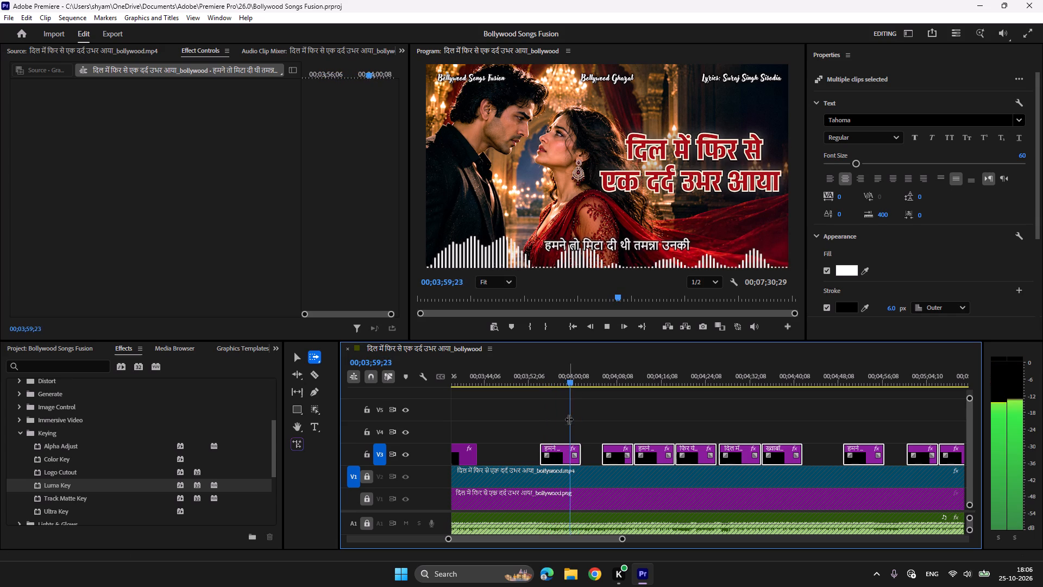
{"action": "key", "text": "space"}
{"action": "key", "text": "space"}
{"action": "key", "text": "space"}
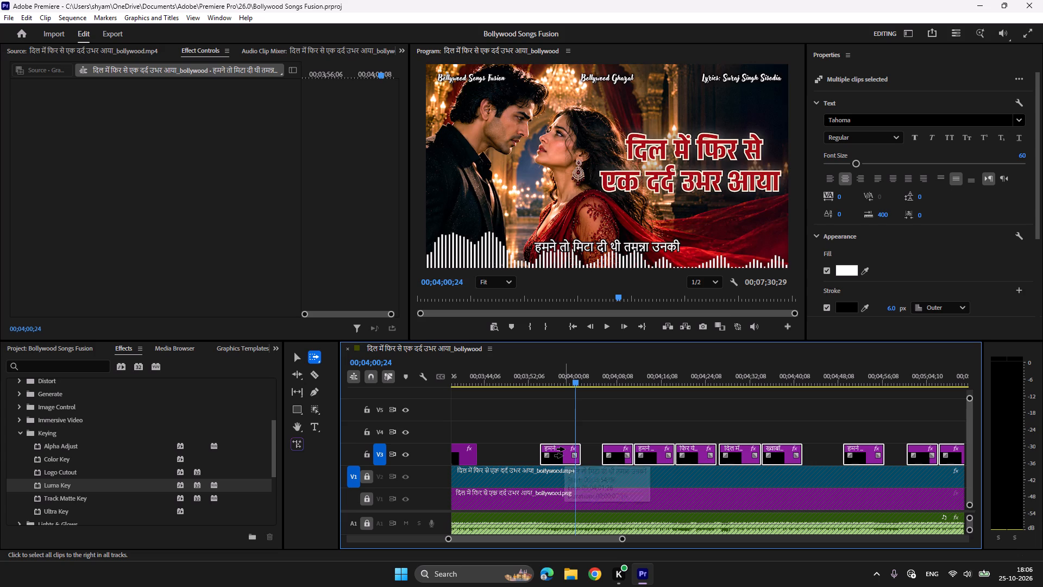
{"action": "left_click_drag", "start_coordinate": [564, 449], "coordinate": [596, 449]}
Move the lyric clips from the second, shorter "हमने तो मिटा दी थी तमन्ना उनकी" clip onward about two seconds earlier.
{"action": "key", "text": "space"}
{"action": "scroll", "coordinate": [596, 449], "scroll_direction": "down", "scroll_amount": 4}
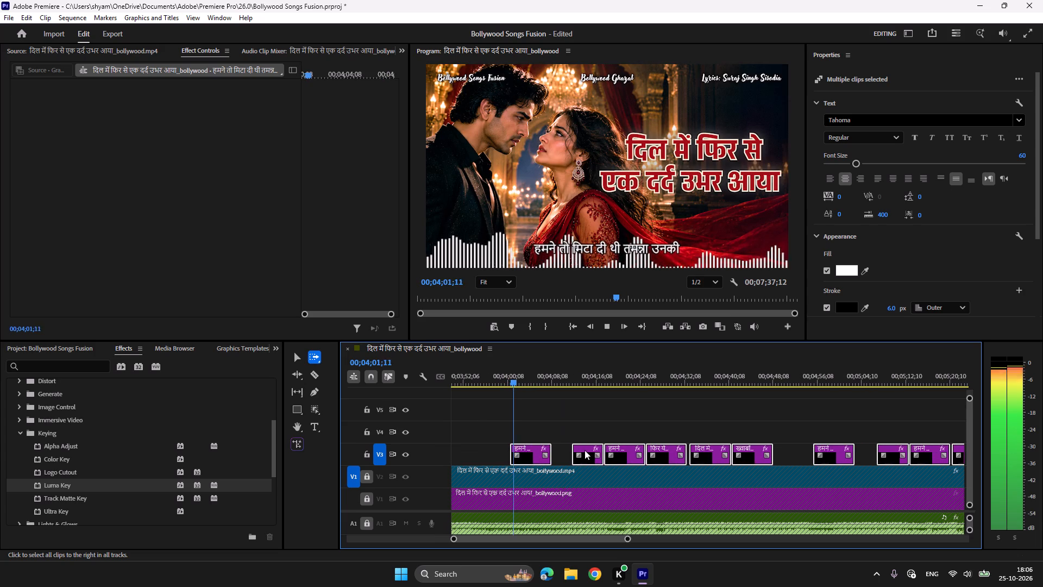
{"action": "left_click", "coordinate": [590, 452]}
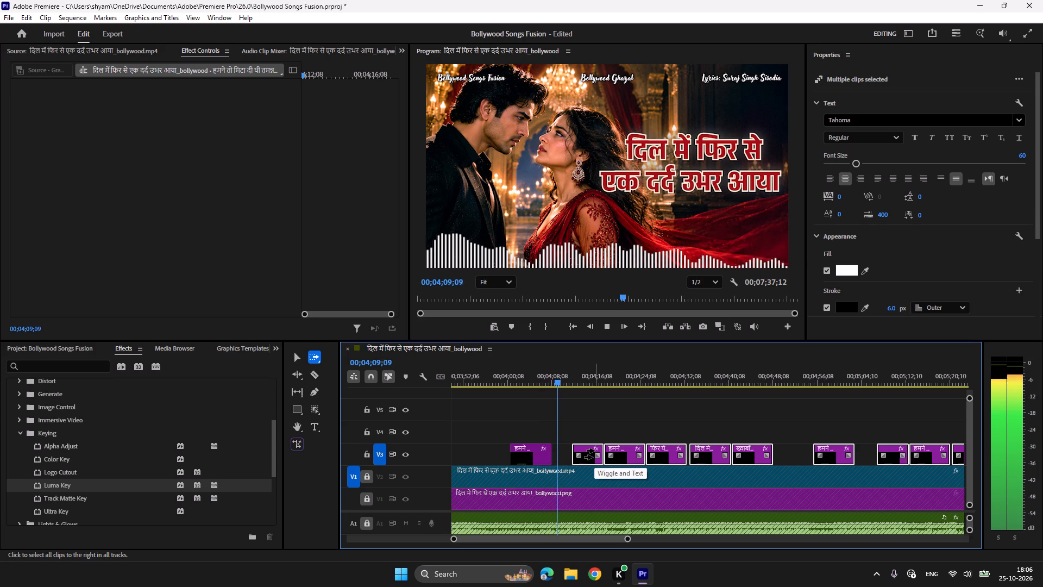
{"action": "key", "text": "space"}
{"action": "left_click_drag", "start_coordinate": [594, 451], "coordinate": [580, 451]}
Move the lyric clips from the third "हमने तो मिटा दी थी तमन्ना उनकी" clip onward earlier, so they start at 00;04;14;09.
{"action": "key", "text": "space"}
{"action": "left_click", "coordinate": [619, 451]}
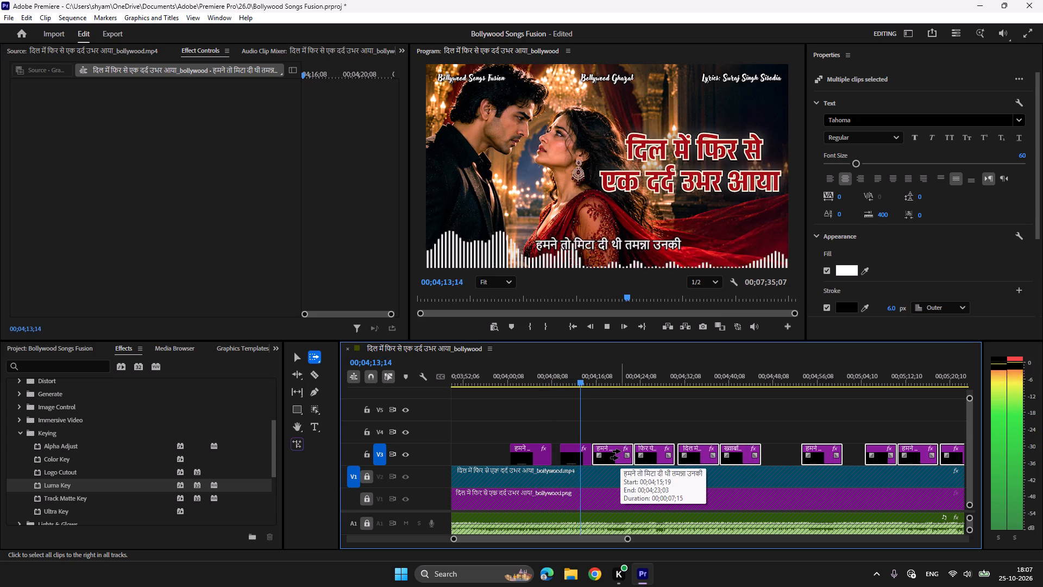
{"action": "key", "text": "space"}
{"action": "left_click_drag", "start_coordinate": [620, 451], "coordinate": [613, 452]}
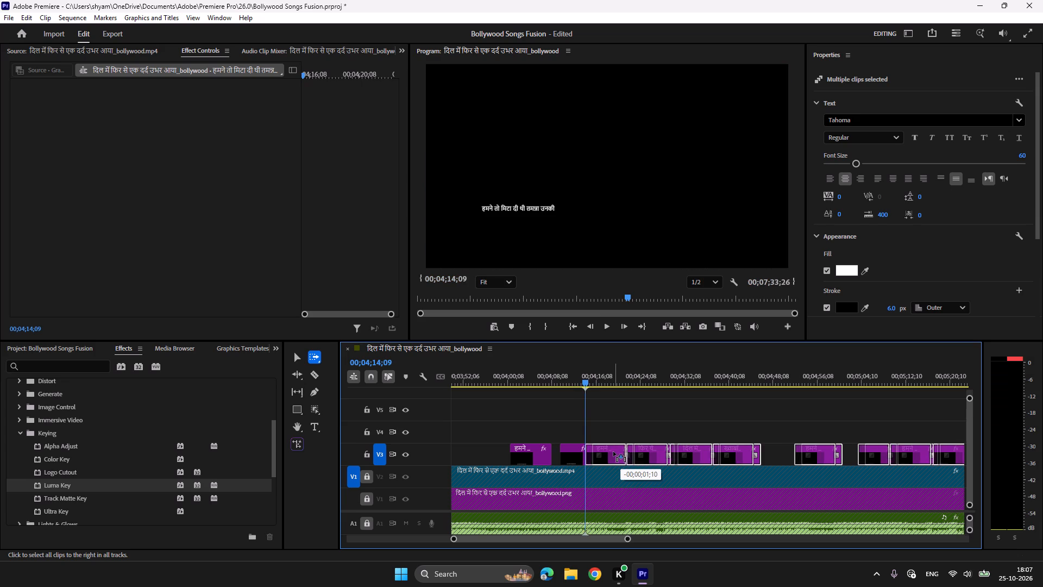
{"action": "left_click_drag", "start_coordinate": [613, 452], "coordinate": [613, 452]}
Move the lyric clips from "फिर ये किसने उम्मीदों को जगाया" onward about three seconds earlier.
{"action": "key", "text": "space"}
{"action": "left_click", "coordinate": [649, 451]}
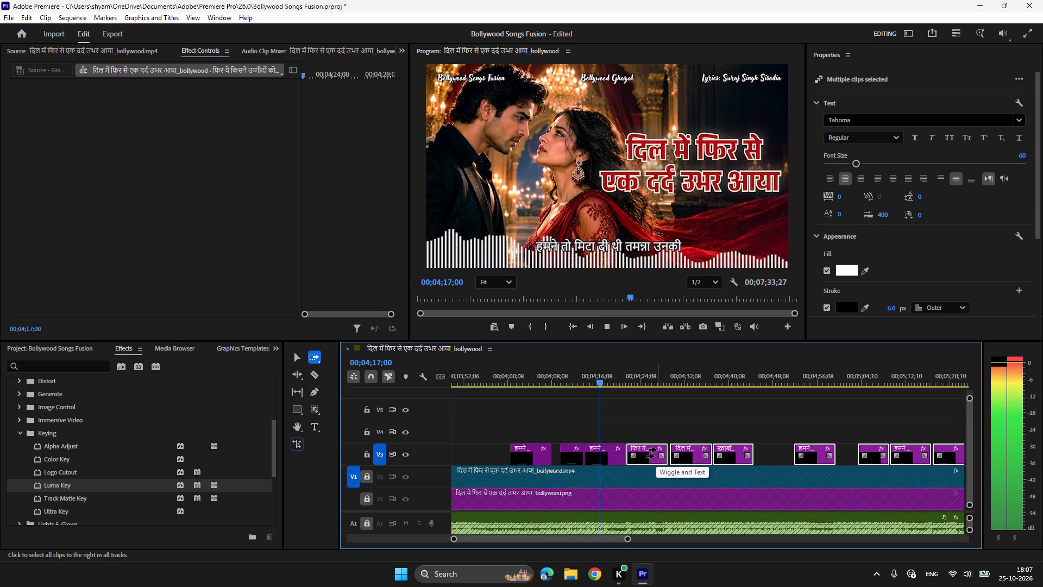
{"action": "key", "text": "space"}
{"action": "left_click_drag", "start_coordinate": [656, 449], "coordinate": [640, 452]}
Shift the clips after "फिर ये किसने उम्मीदों को जगाया" later to make room and extend that lyric clip to end at 00;04;27;08.
{"action": "key", "text": "space"}
{"action": "left_click", "coordinate": [677, 454]}
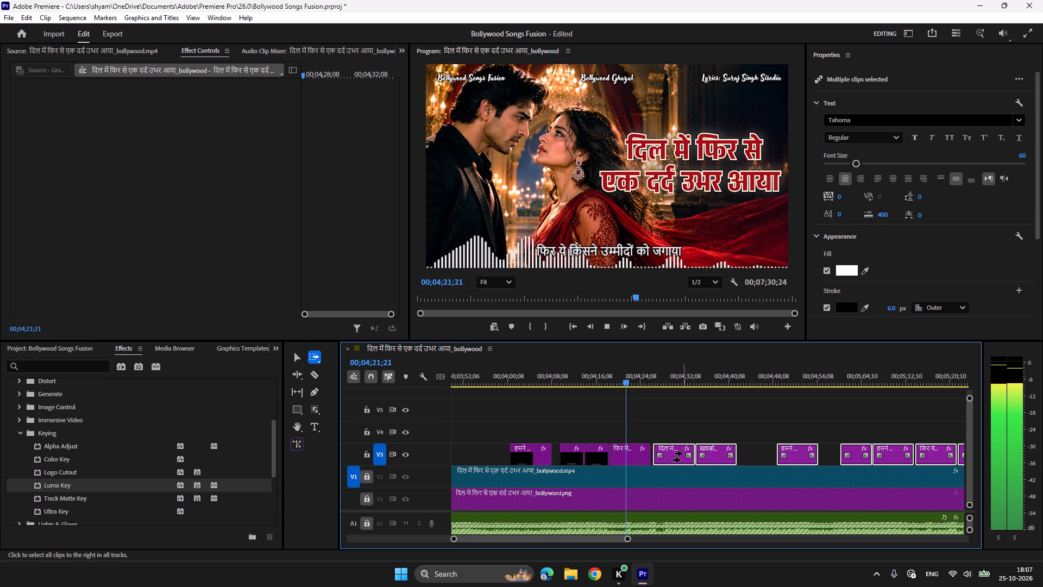
{"action": "key", "text": "space"}
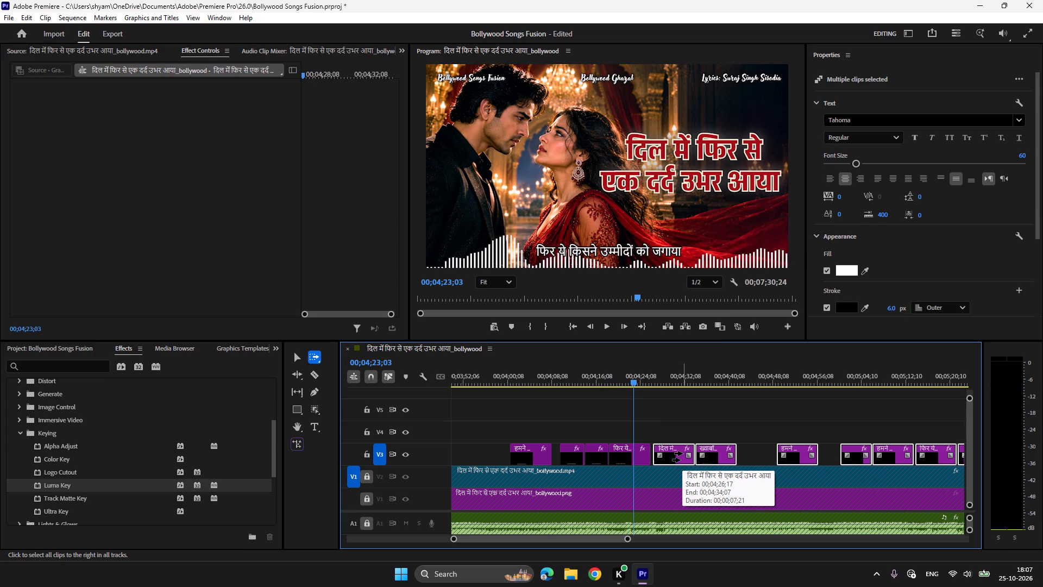
{"action": "key", "text": "space"}
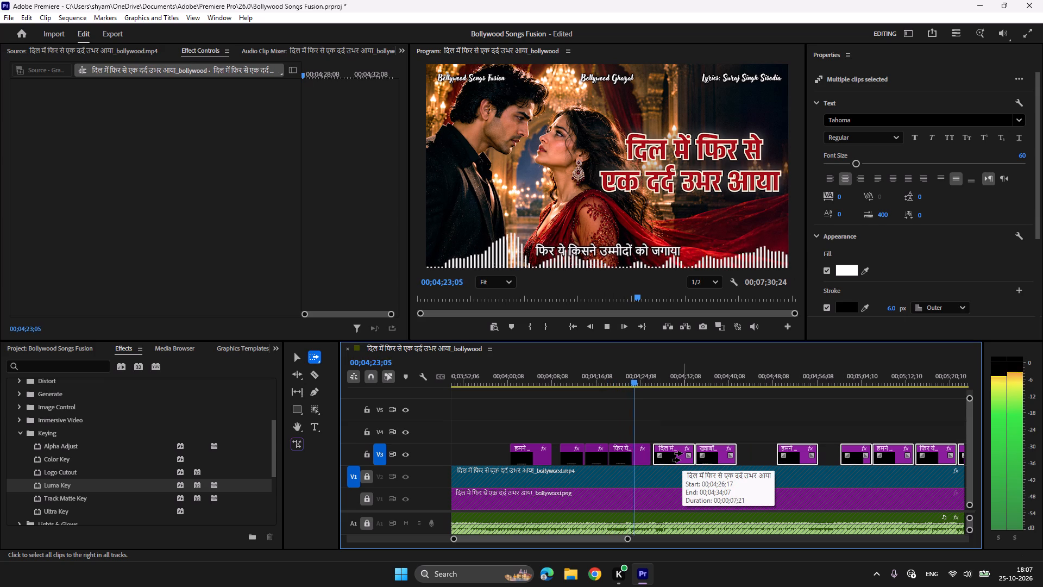
{"action": "left_click_drag", "start_coordinate": [682, 453], "coordinate": [695, 452]}
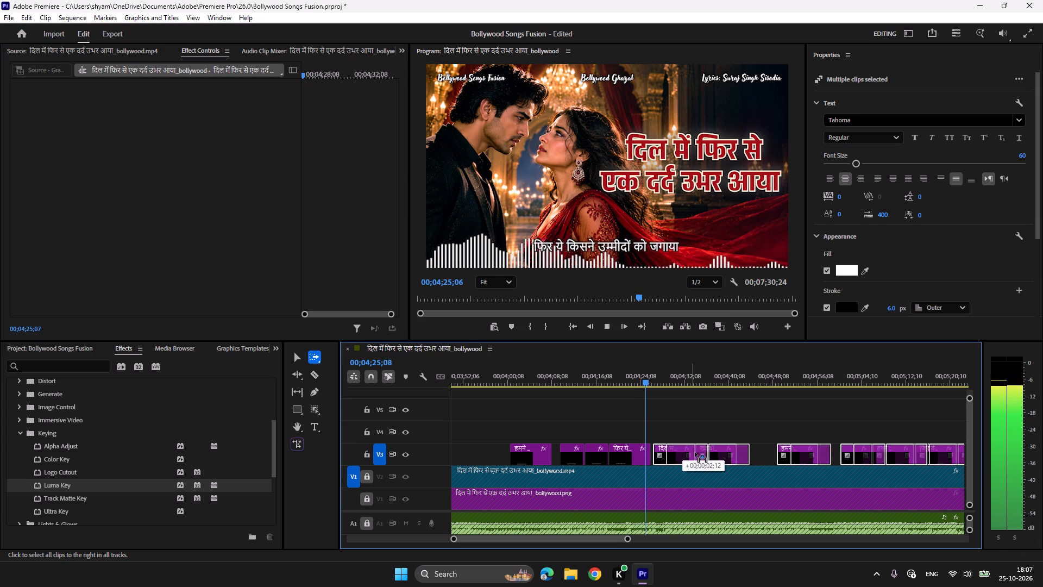
{"action": "left_click_drag", "start_coordinate": [695, 452], "coordinate": [714, 451]}
{"action": "key", "text": "space"}
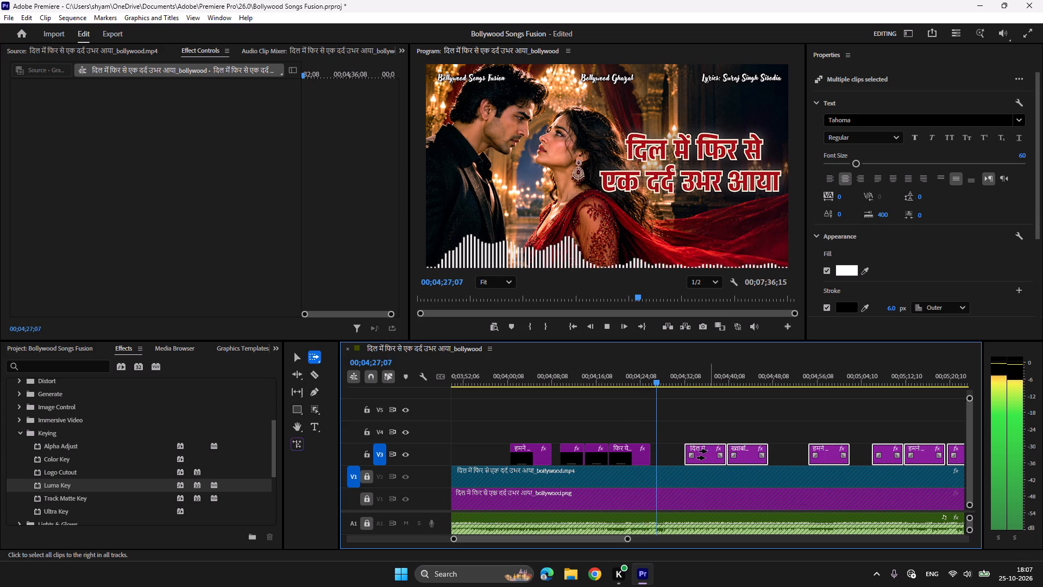
{"action": "key", "text": "v"}
{"action": "left_click", "coordinate": [651, 451]}
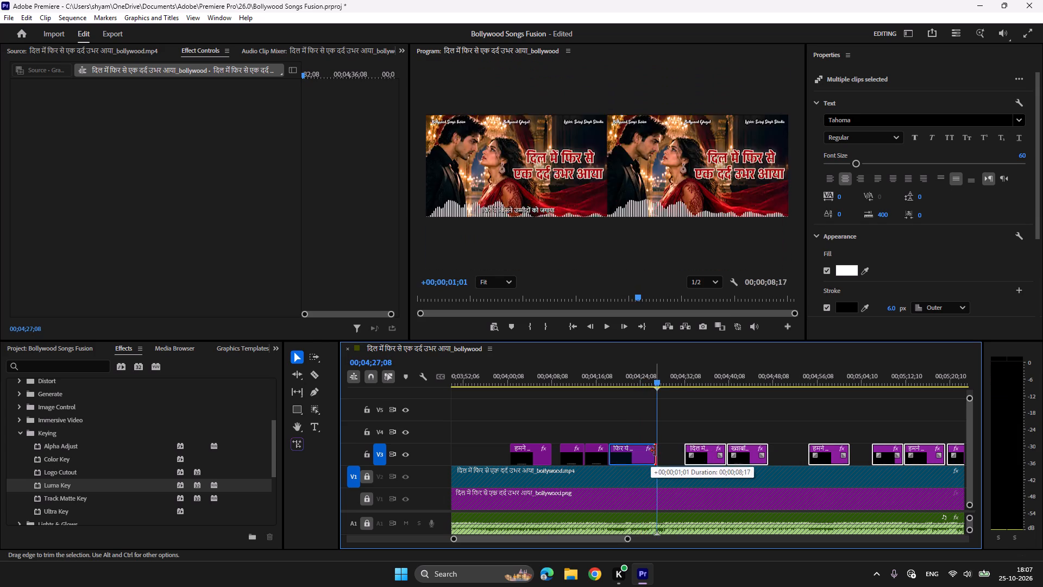
Move the lyric clips from the following "दिल में फिर से एक दर्द उभर आया" clip onward earlier, so they start at 00;04;27;23.
{"action": "key", "text": "space"}
{"action": "key", "text": "space"}
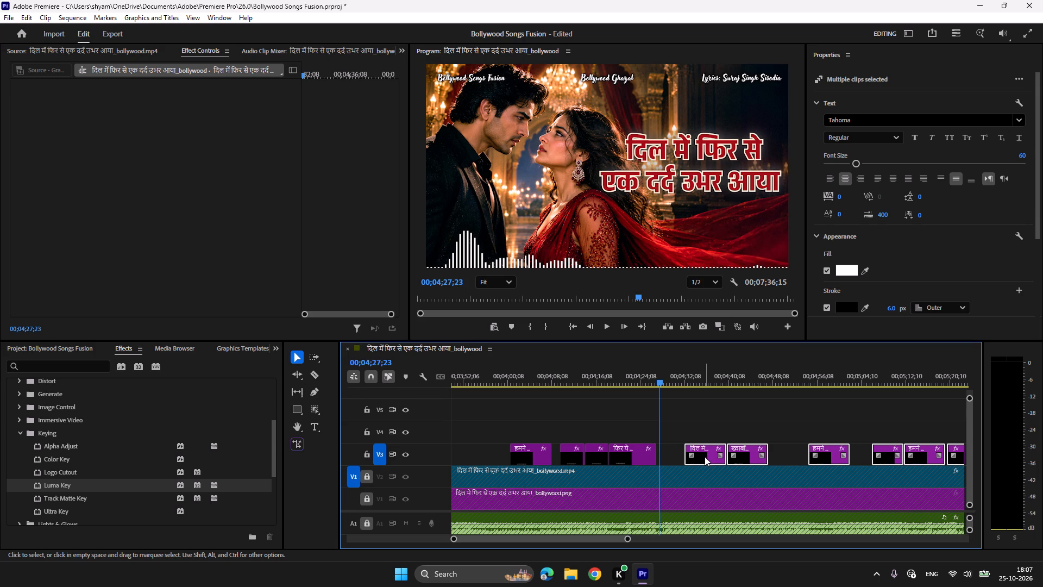
{"action": "key", "text": "a"}
{"action": "left_click_drag", "start_coordinate": [705, 457], "coordinate": [679, 457]}
Move the lyric clips from the following "ख्वाबों में जो एक चेहरा नज़र आया" clip onward earlier, so they start at 00;04;34;09.
{"action": "key", "text": "space"}
{"action": "scroll", "coordinate": [682, 453], "scroll_direction": "down", "scroll_amount": 7}
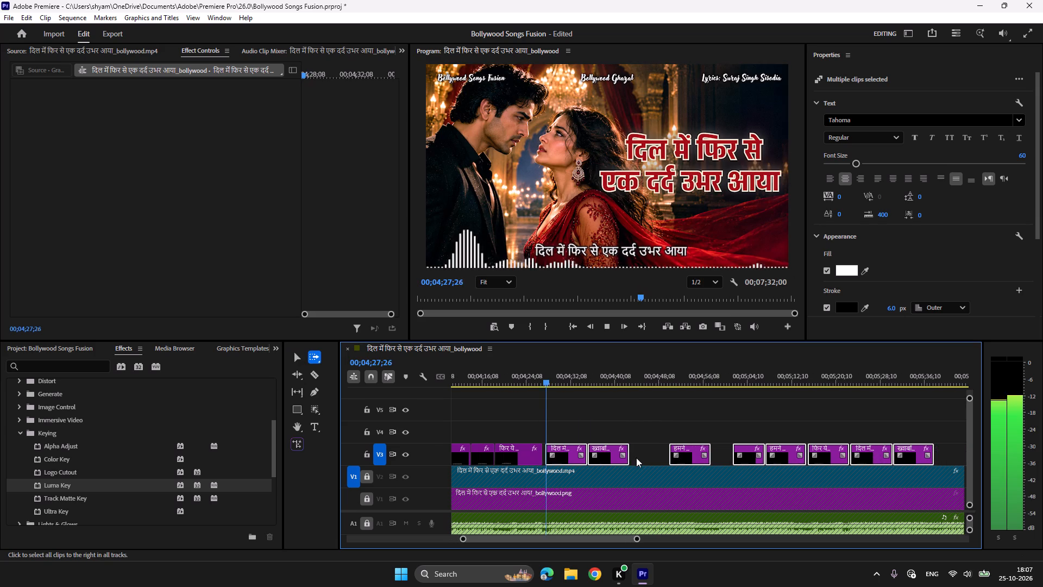
{"action": "left_click", "coordinate": [609, 454]}
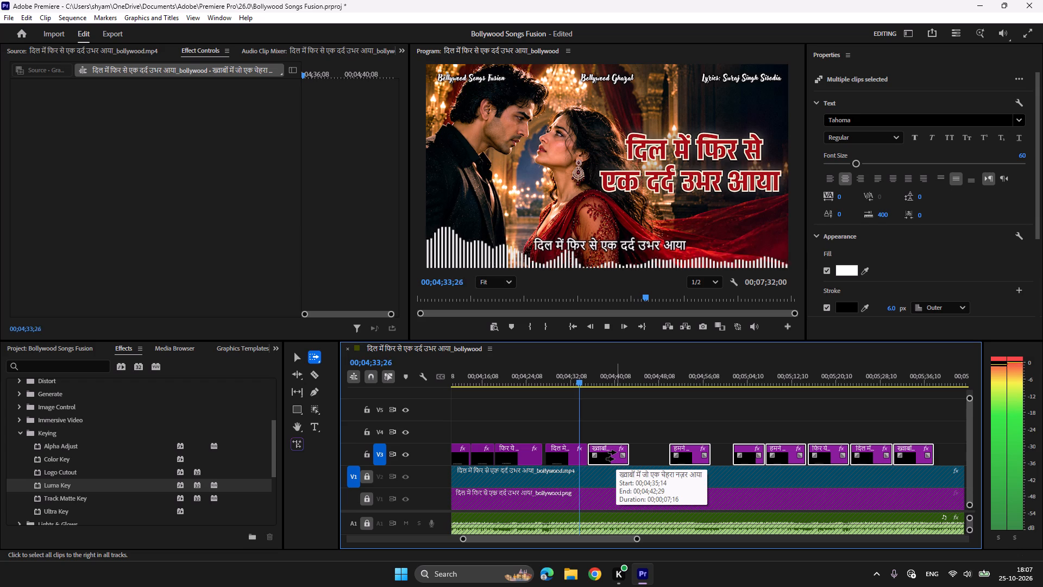
{"action": "key", "text": "space"}
{"action": "left_click_drag", "start_coordinate": [616, 452], "coordinate": [608, 452]}
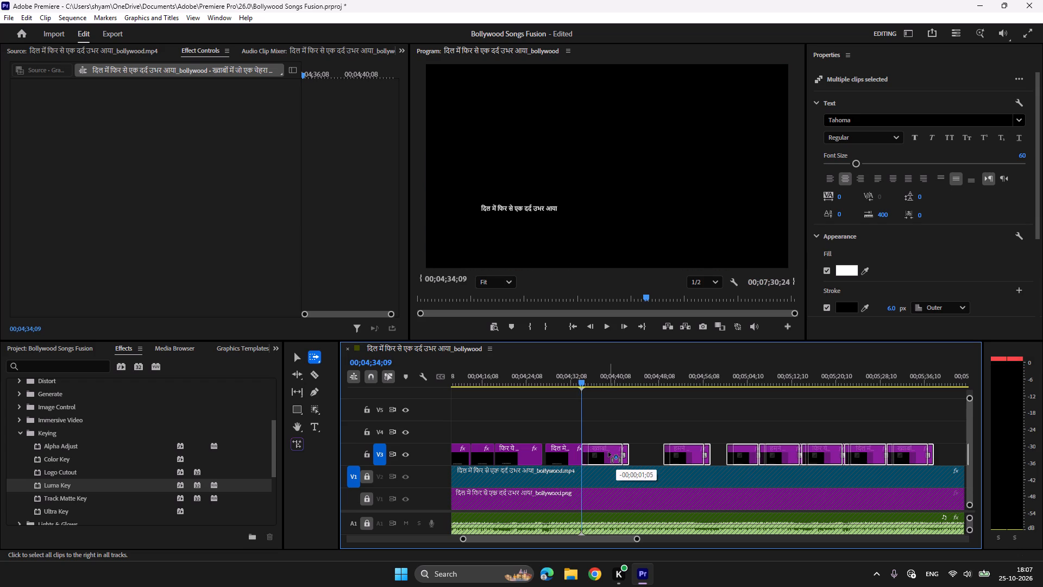
{"action": "left_click_drag", "start_coordinate": [608, 452], "coordinate": [608, 452]}
Save the project and move the lyric clips from the first "हमने तो बदले थे रास्ते अपने" clip onward about six seconds later.
{"action": "key", "text": "space"}
{"action": "left_click", "coordinate": [686, 452]}
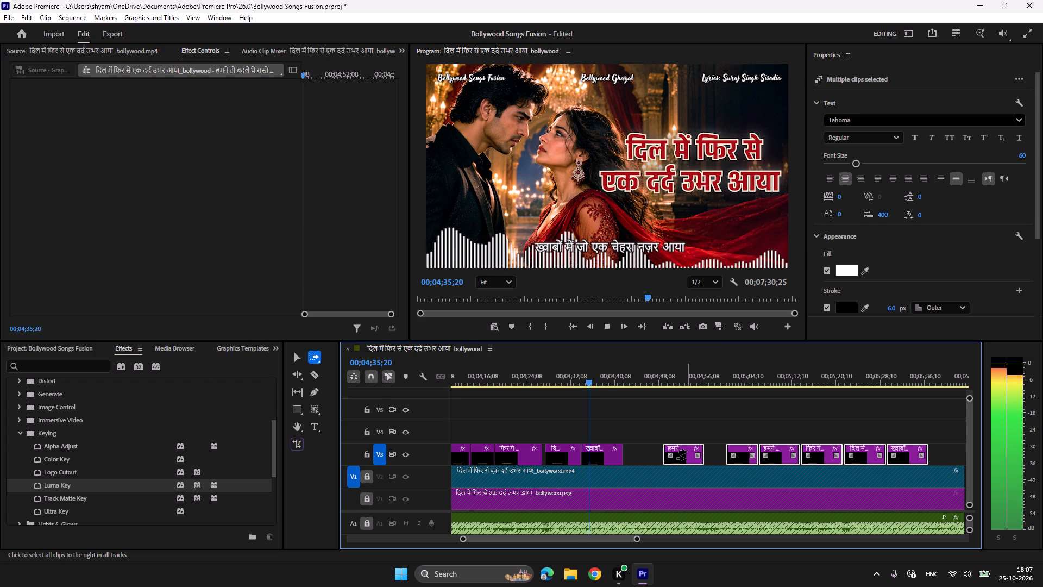
{"action": "key", "text": "ctrl+s"}
{"action": "key", "text": "space"}
{"action": "scroll", "coordinate": [687, 452], "scroll_direction": "down", "scroll_amount": 5}
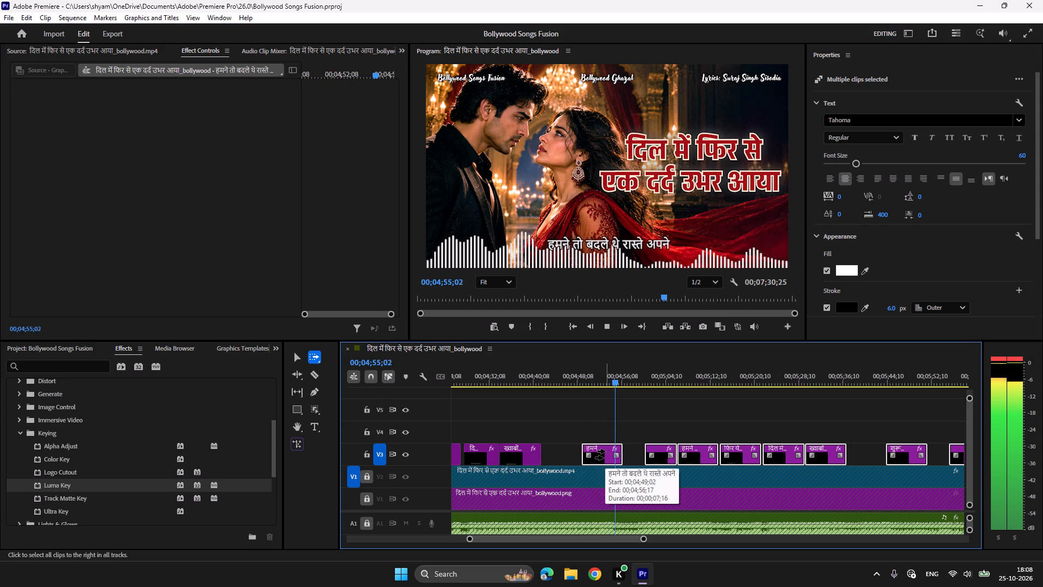
{"action": "key", "text": "space"}
{"action": "left_click_drag", "start_coordinate": [605, 451], "coordinate": [637, 453]}
Move the lyric clips from the second, shorter "हमने तो बदले थे रास्ते अपने" clip onward about 2.5 seconds earlier.
{"action": "key", "text": "space"}
{"action": "scroll", "coordinate": [637, 453], "scroll_direction": "down", "scroll_amount": 5}
{"action": "left_click", "coordinate": [614, 451]}
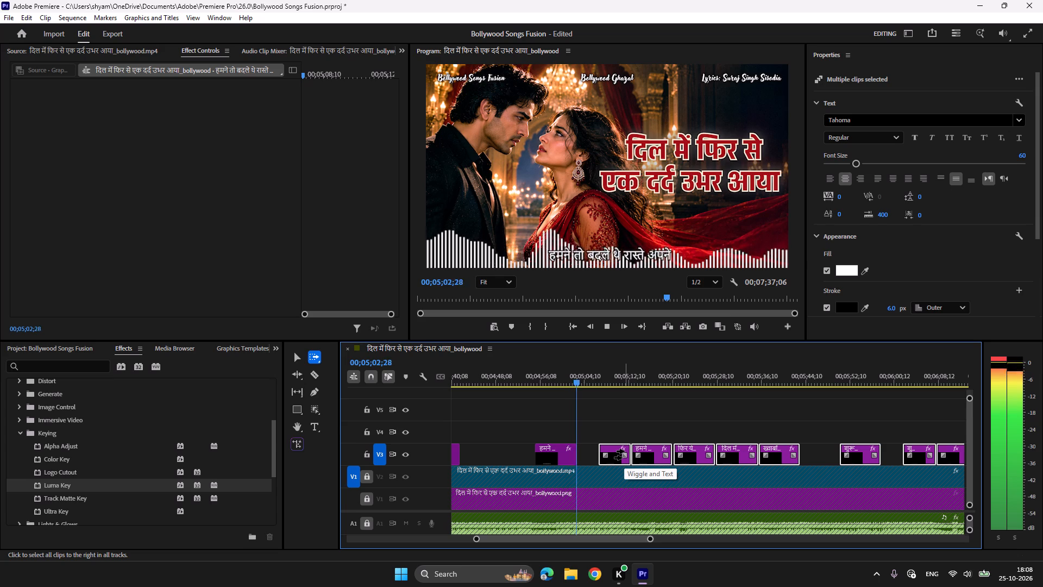
{"action": "key", "text": "space"}
{"action": "left_click_drag", "start_coordinate": [624, 451], "coordinate": [610, 451]}
Move the lyric clips from the third "हमने तो बदले थे रास्ते अपने" clip onward about 1.5 seconds earlier.
{"action": "key", "text": "space"}
{"action": "left_click", "coordinate": [645, 451]}
{"action": "scroll", "coordinate": [645, 451], "scroll_direction": "down", "scroll_amount": 4}
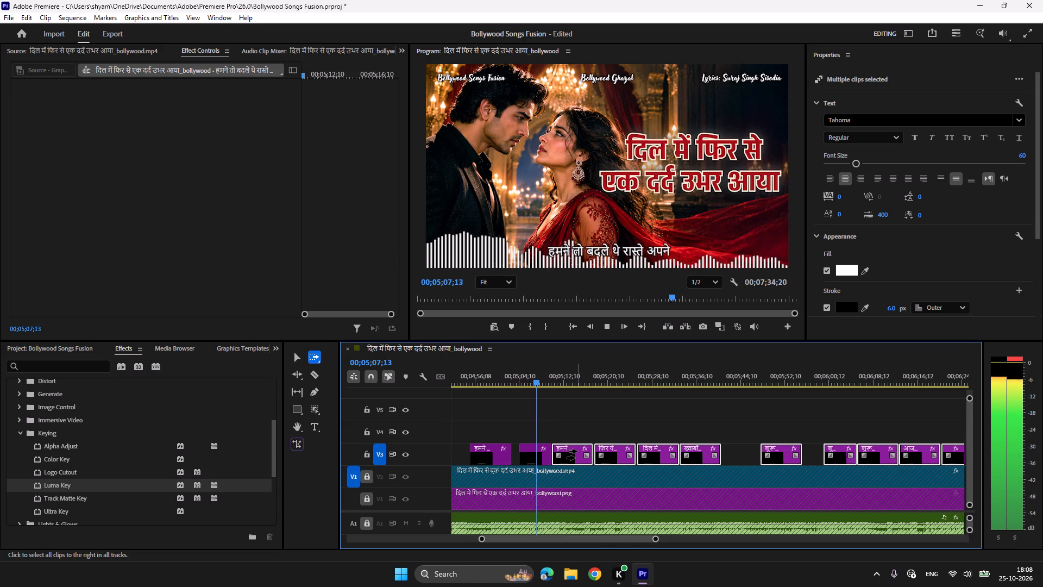
{"action": "key", "text": "space"}
{"action": "left_click_drag", "start_coordinate": [580, 452], "coordinate": [574, 452]}
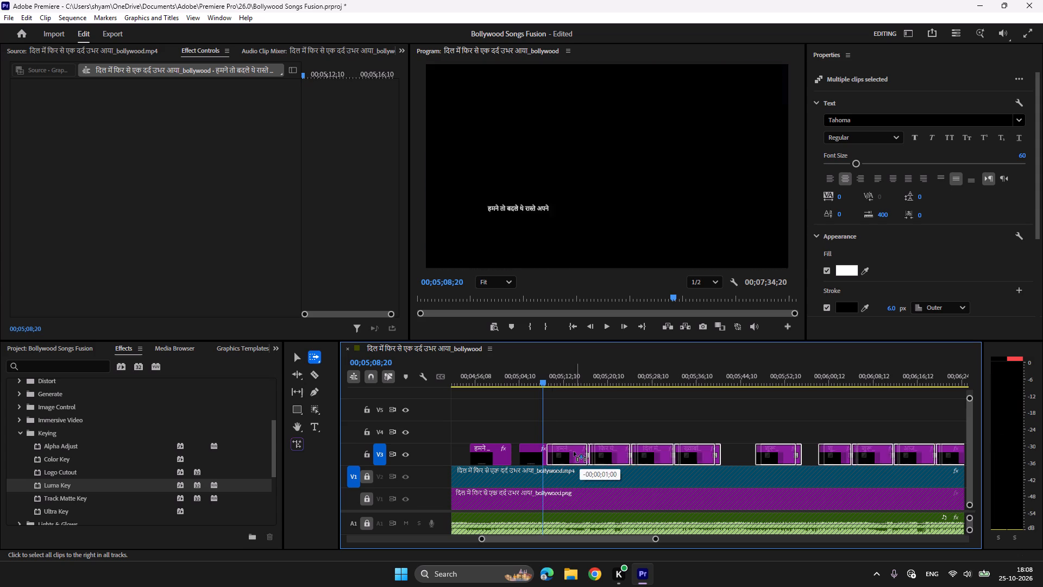
{"action": "left_click_drag", "start_coordinate": [574, 452], "coordinate": [571, 452]}
Move the lyric clips from "फिर ये ज़िंदगी में कैसा मोड़ आया" onward about three seconds earlier.
{"action": "key", "text": "space"}
{"action": "left_click", "coordinate": [609, 451]}
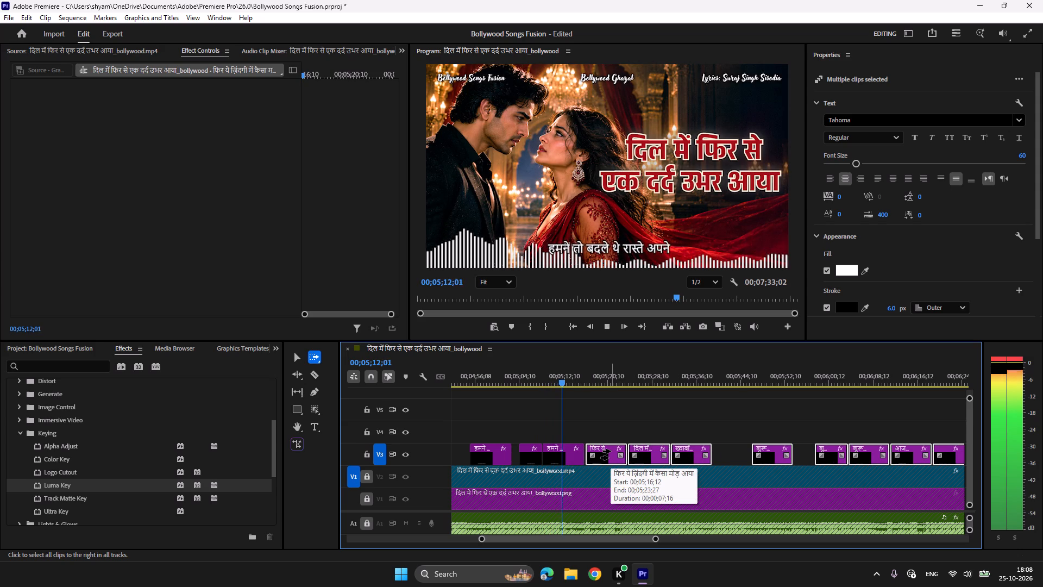
{"action": "key", "text": "space"}
{"action": "left_click_drag", "start_coordinate": [611, 451], "coordinate": [592, 453]}
Shift the clips after "फिर ये ज़िंदगी में कैसा मोड़ आया" later to make room and extend that lyric clip to about 00;05;22.
{"action": "key", "text": "space"}
{"action": "left_click", "coordinate": [641, 457]}
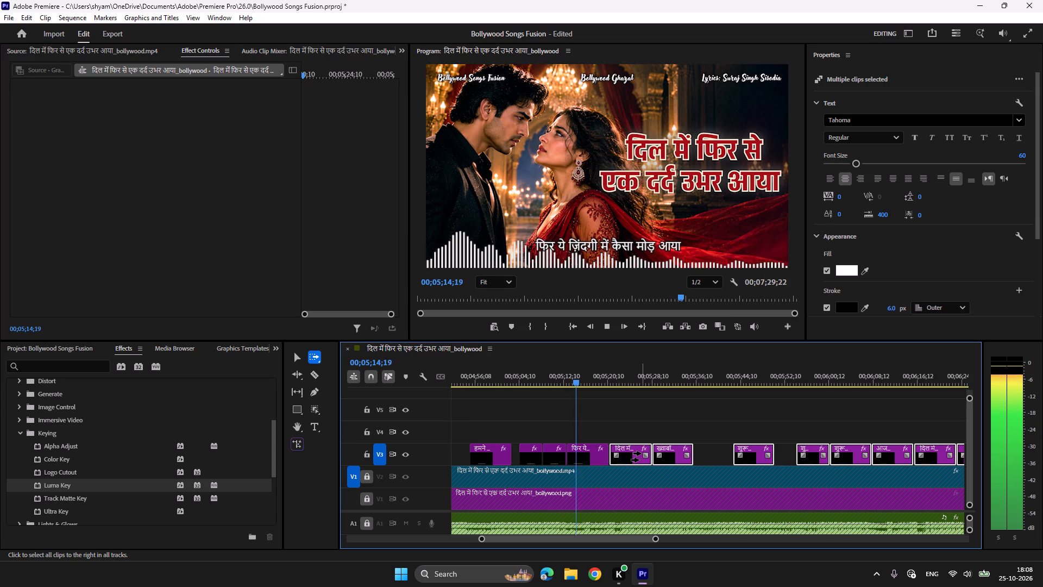
{"action": "scroll", "coordinate": [640, 453], "scroll_direction": "down", "scroll_amount": 2}
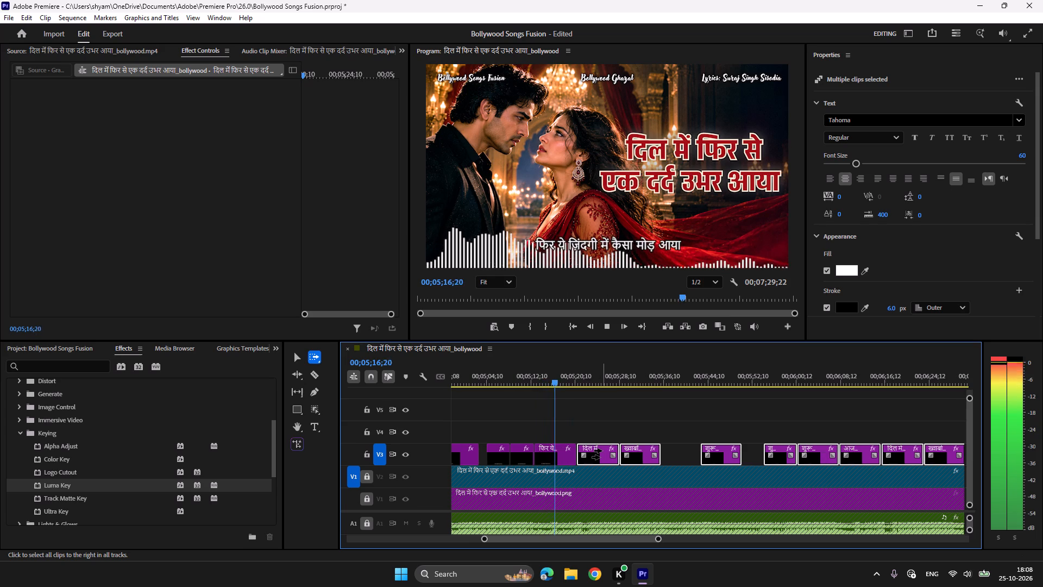
{"action": "key", "text": "space"}
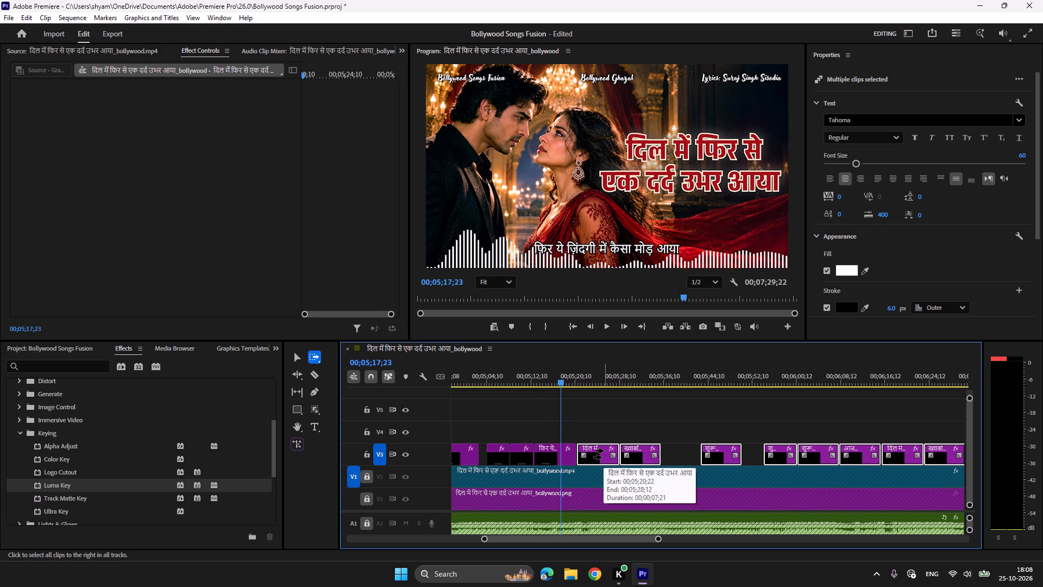
{"action": "key", "text": "space"}
{"action": "left_click_drag", "start_coordinate": [604, 451], "coordinate": [639, 452]}
{"action": "left_click_drag", "start_coordinate": [635, 451], "coordinate": [642, 452]}
{"action": "key", "text": "v"}
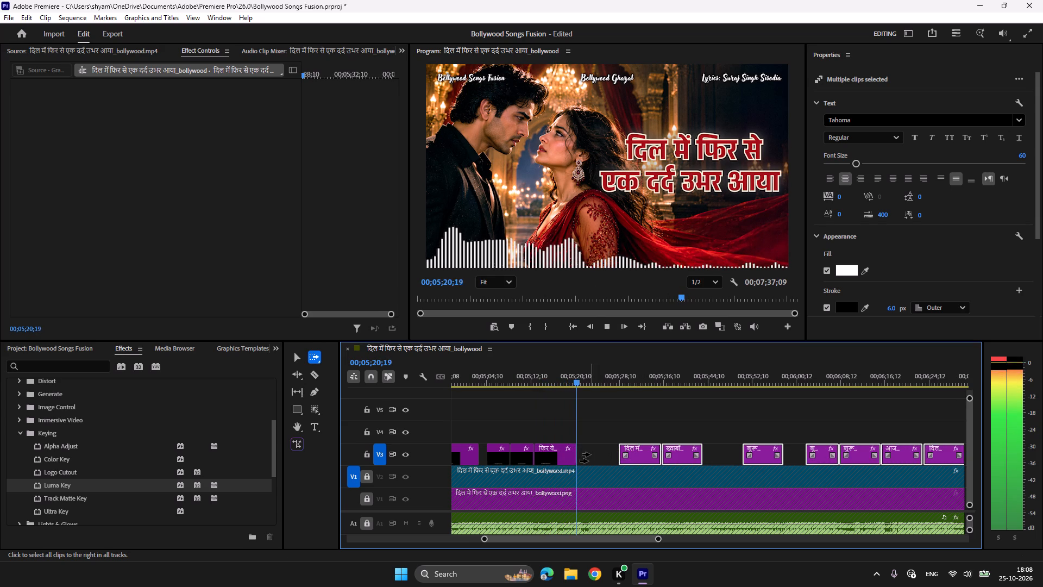
{"action": "key", "text": "space"}
{"action": "left_click_drag", "start_coordinate": [572, 451], "coordinate": [581, 451]}
Move the lyric clips from the following "दिल में फिर से एक दर्द उभर आया" clip onward earlier, so they start at 00;05;22;07.
{"action": "key", "text": "space"}
{"action": "key", "text": "space"}
{"action": "key", "text": "a"}
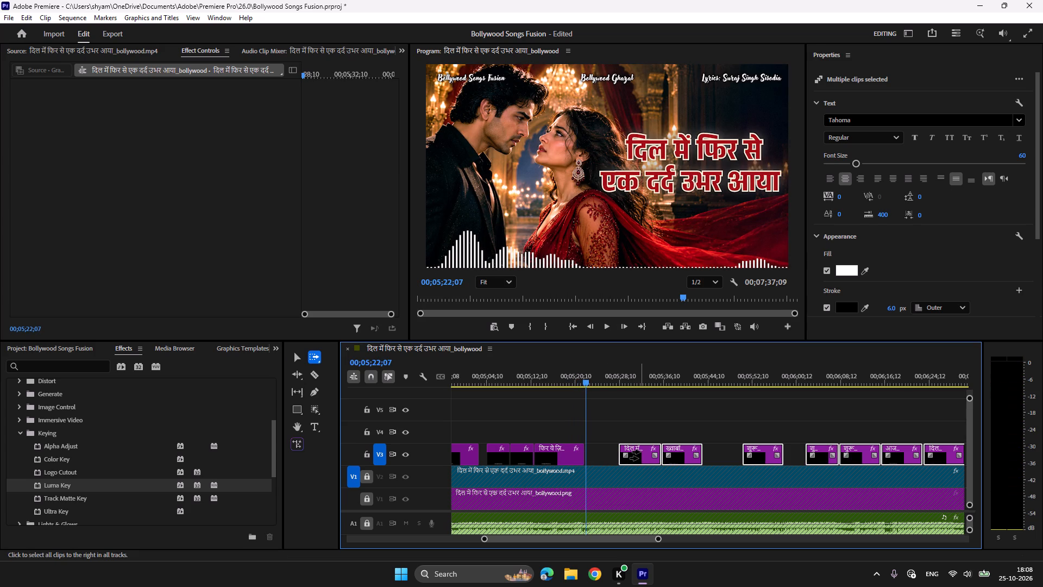
{"action": "left_click_drag", "start_coordinate": [640, 452], "coordinate": [609, 452]}
Select the lyric clips from "शुरू की थी जहाँ से ज़िंदगी" onward and save the project.
{"action": "key", "text": "space"}
{"action": "scroll", "coordinate": [611, 452], "scroll_direction": "down", "scroll_amount": 1}
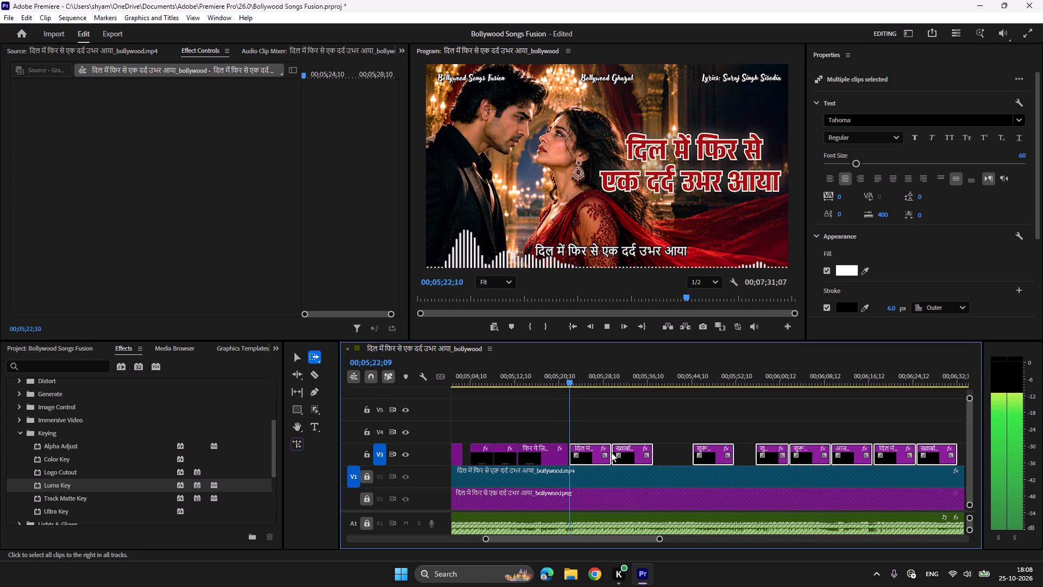
{"action": "scroll", "coordinate": [611, 452], "scroll_direction": "down", "scroll_amount": 2}
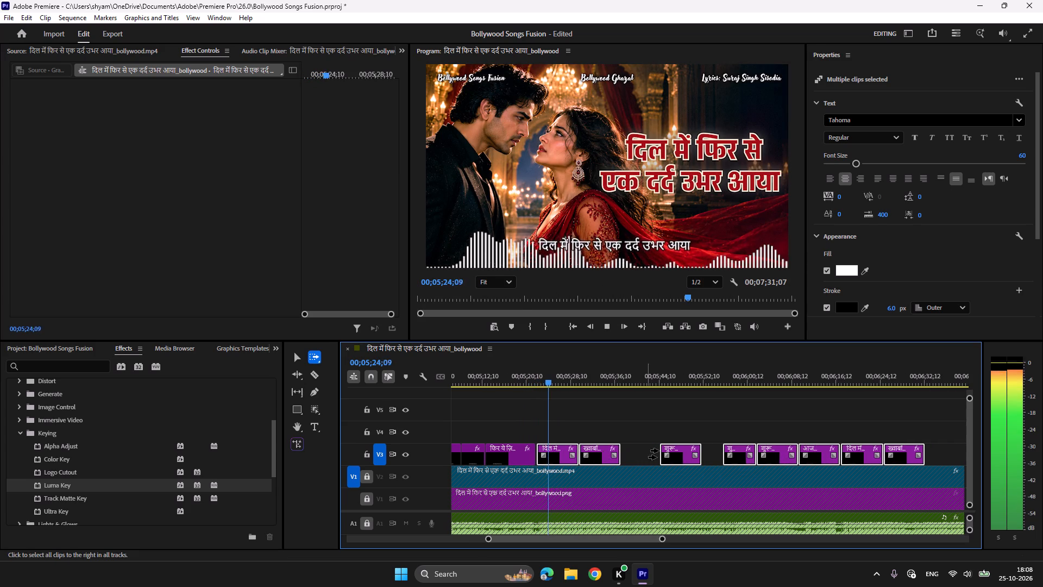
{"action": "left_click", "coordinate": [683, 449]}
{"action": "key", "text": "ctrl+s"}
Move the lyric clips from the preceding "ख्वाबों में जो एक चेहरा नज़र आया" clip onward about one second earlier.
{"action": "key", "text": "space"}
{"action": "scroll", "coordinate": [683, 449], "scroll_direction": "down", "scroll_amount": 3}
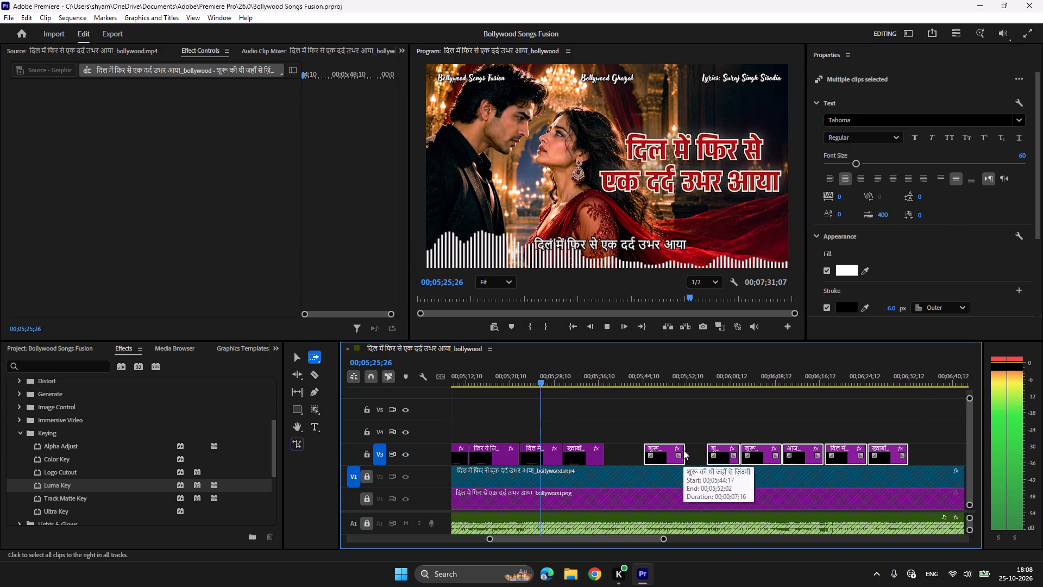
{"action": "scroll", "coordinate": [683, 450], "scroll_direction": "down", "scroll_amount": 2}
{"action": "scroll", "coordinate": [591, 458], "scroll_direction": "down", "scroll_amount": 20}
{"action": "scroll", "coordinate": [591, 458], "scroll_direction": "down", "scroll_amount": 1}
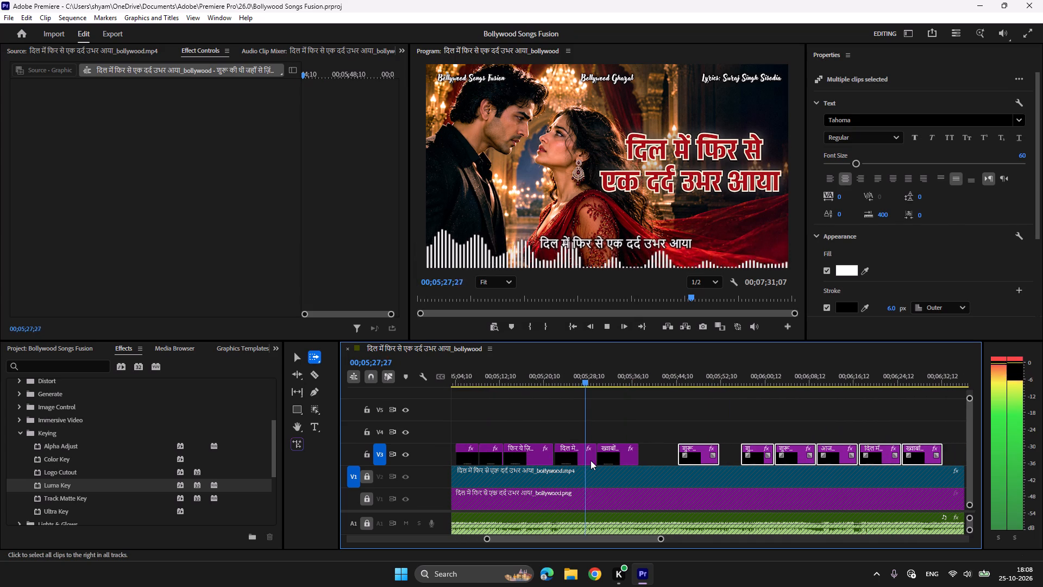
{"action": "key", "text": "space"}
{"action": "left_click", "coordinate": [620, 452]}
{"action": "left_click_drag", "start_coordinate": [625, 452], "coordinate": [619, 452]}
{"action": "key", "text": "space"}
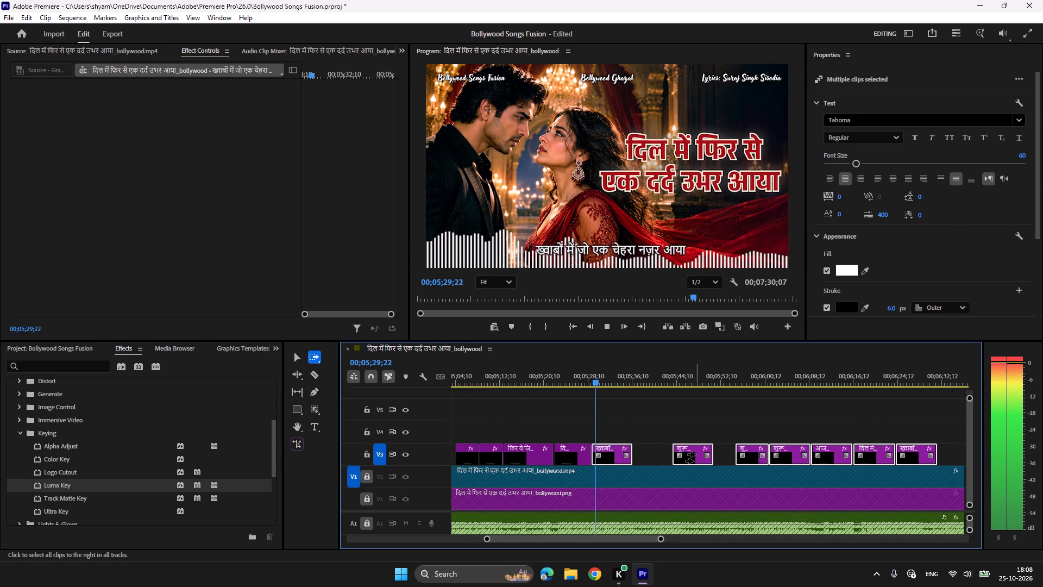
Save the project and move the lyric clips from "शुरू की थी जहाँ से ज़िंदगी" onward about two and a half seconds later.
{"action": "left_click", "coordinate": [695, 454]}
{"action": "scroll", "coordinate": [678, 457], "scroll_direction": "down", "scroll_amount": 5}
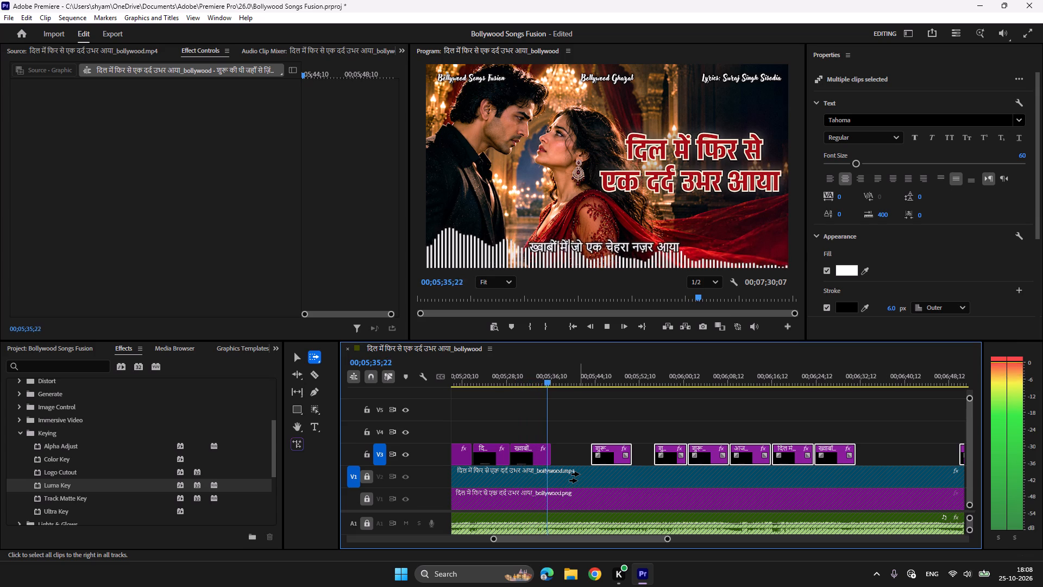
{"action": "key", "text": "ctrl+s"}
{"action": "key", "text": "space"}
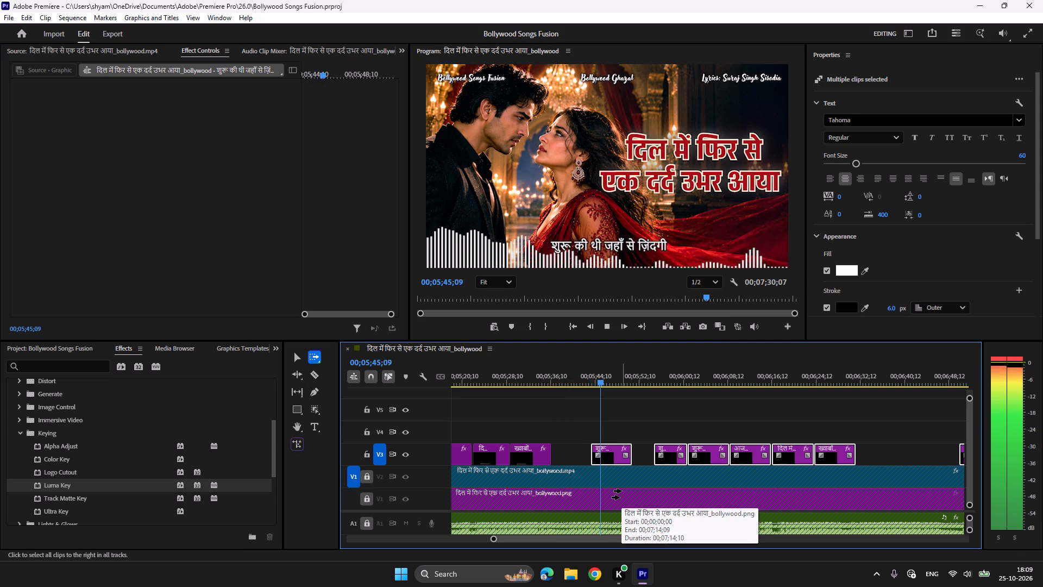
{"action": "left_click_drag", "start_coordinate": [624, 453], "coordinate": [638, 453]}
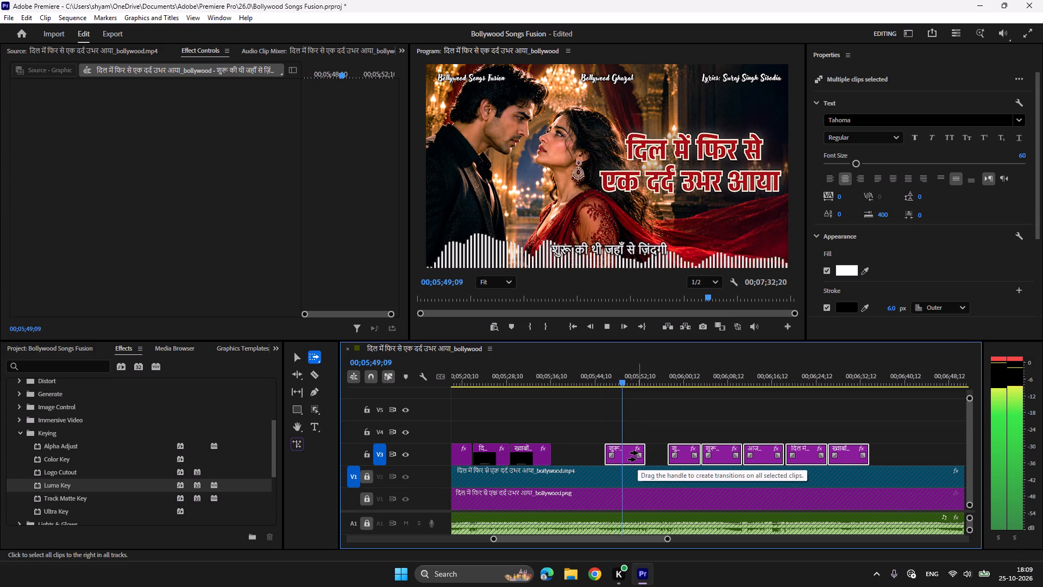
{"action": "key", "text": "space"}
{"action": "left_click", "coordinate": [619, 374]}
{"action": "key", "text": "space"}
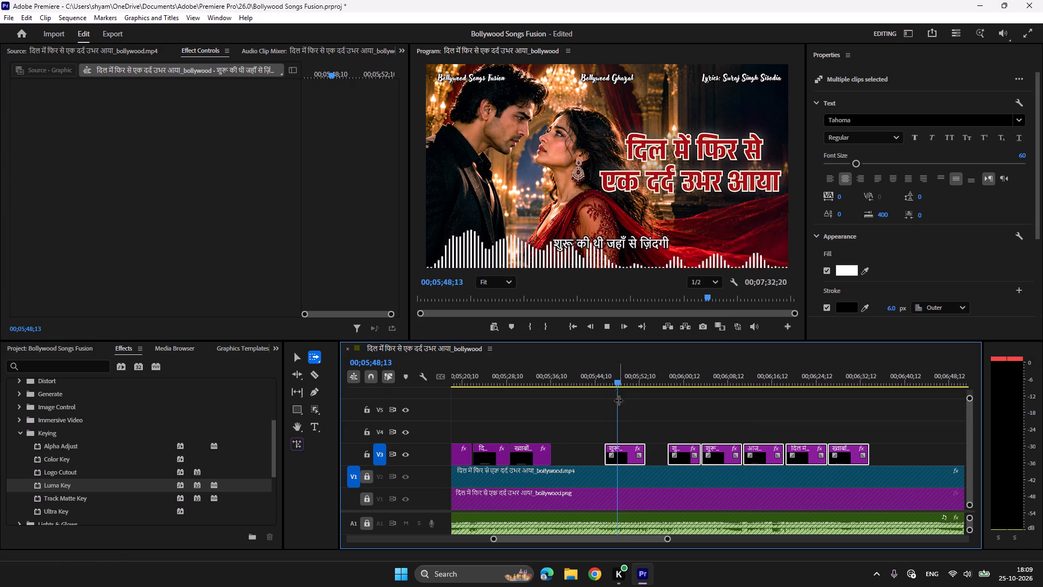
{"action": "key", "text": "space"}
{"action": "key", "text": "space"}
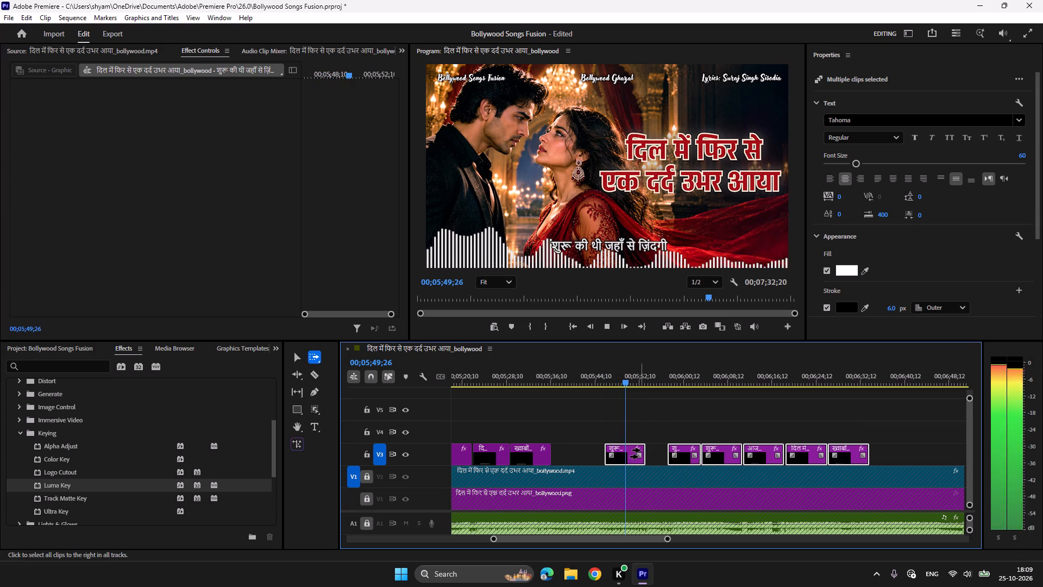
{"action": "key", "text": "space"}
Move the same lyric clips from "शुरू की थी जहाँ से ज़िंदगी" onward about four seconds later, so they start near 00;05;50.
{"action": "left_click_drag", "start_coordinate": [640, 450], "coordinate": [660, 451]}
{"action": "key", "text": "space"}
{"action": "key", "text": "space"}
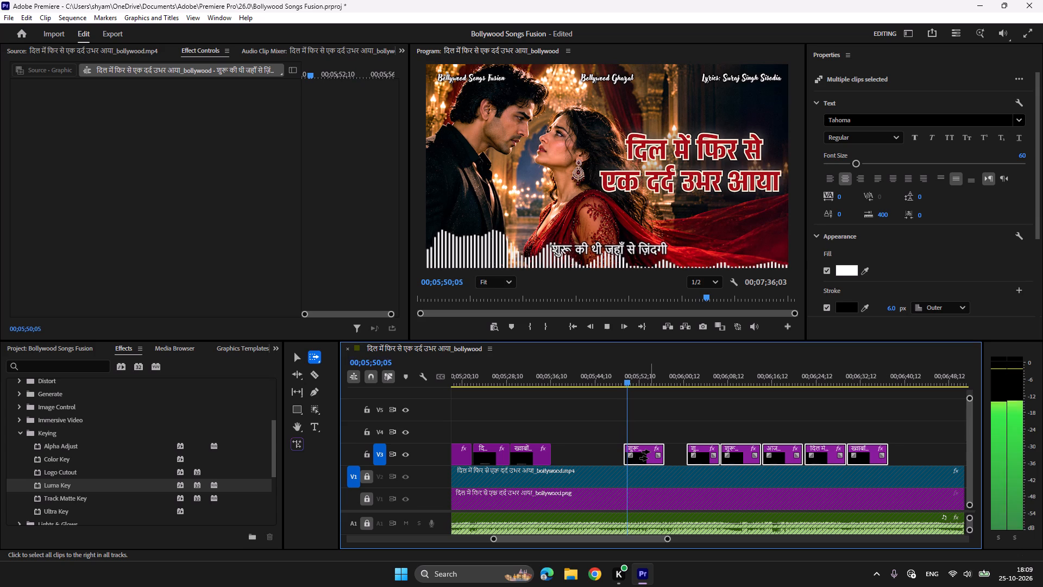
{"action": "left_click", "coordinate": [623, 381]}
{"action": "key", "text": "space"}
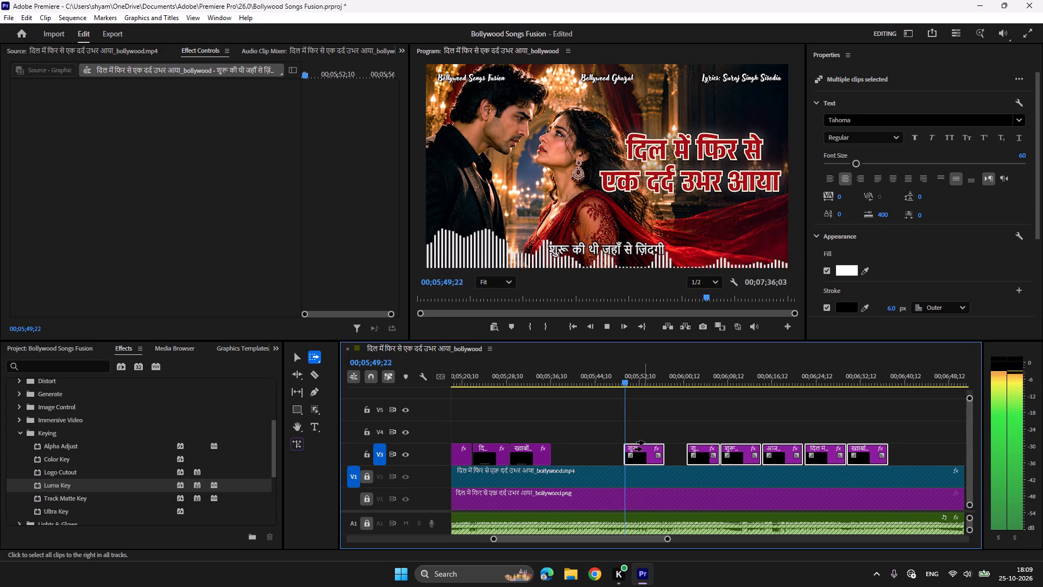
{"action": "scroll", "coordinate": [662, 447], "scroll_direction": "down", "scroll_amount": 4}
{"action": "key", "text": "space"}
{"action": "left_click", "coordinate": [554, 371]}
{"action": "key", "text": "space"}
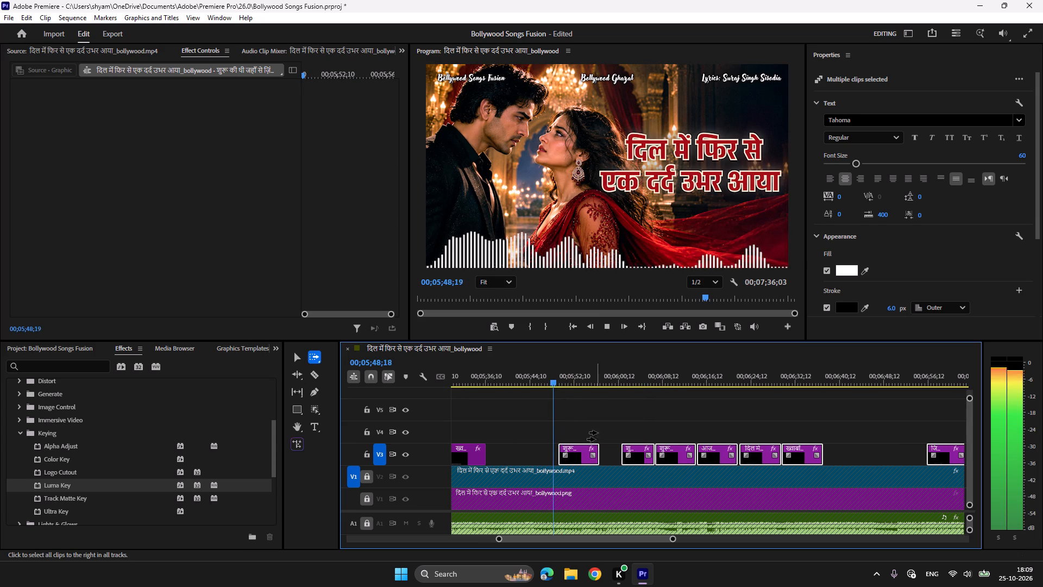
{"action": "key", "text": "space"}
{"action": "key", "text": "space"}
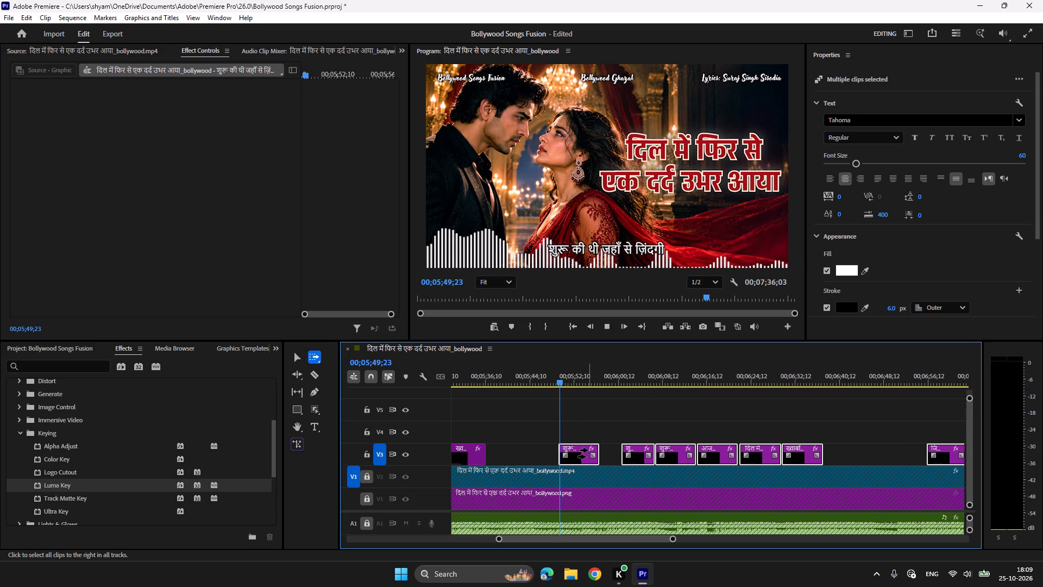
{"action": "key", "text": "space"}
{"action": "left_click", "coordinate": [588, 450]}
{"action": "key", "text": "space"}
Move the lyric clips from the second "शुरू की थी जहाँ से ज़िंदगी" clip onward just under three seconds earlier.
{"action": "scroll", "coordinate": [594, 456], "scroll_direction": "down", "scroll_amount": 4}
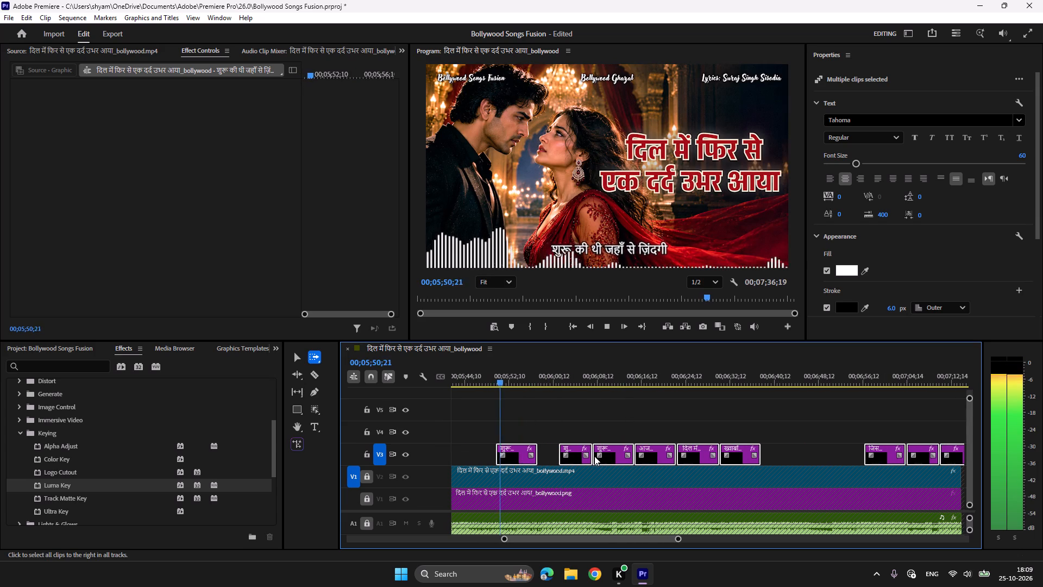
{"action": "left_click", "coordinate": [577, 452]}
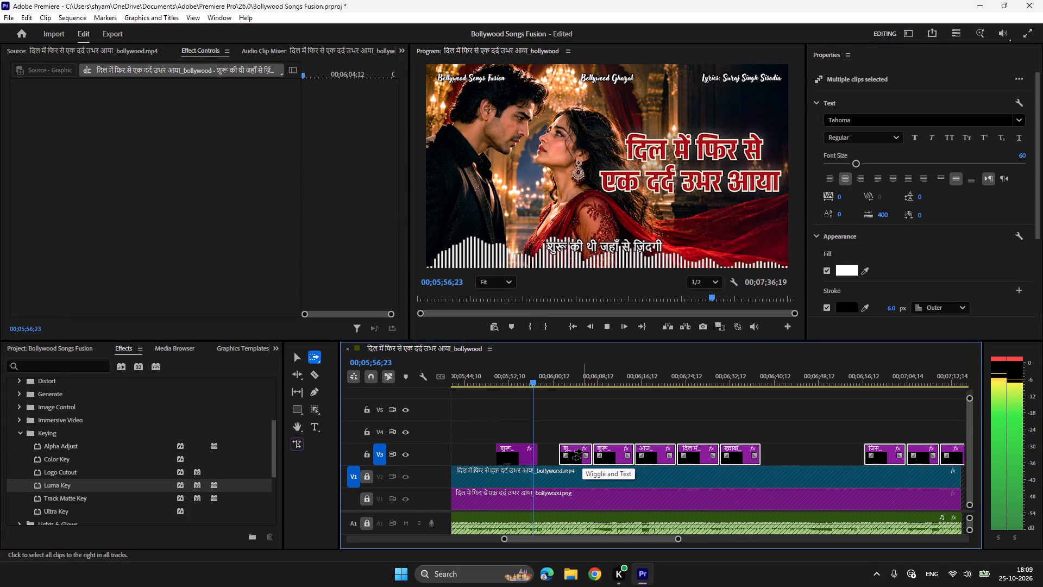
{"action": "key", "text": "space"}
{"action": "key", "text": "space"}
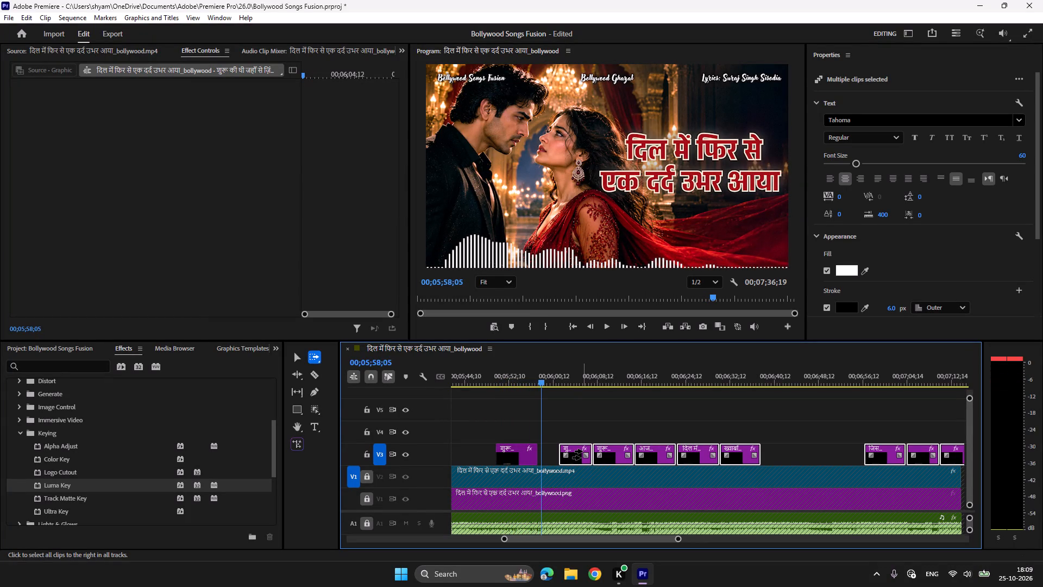
{"action": "key", "text": "space"}
{"action": "left_click_drag", "start_coordinate": [582, 451], "coordinate": [567, 451]}
{"action": "key", "text": "space"}
Move the lyric clips from the third "शुरू की थी जहाँ से ज़िंदगी" clip onward about one and a half seconds earlier.
{"action": "left_click", "coordinate": [607, 453]}
{"action": "scroll", "coordinate": [608, 453], "scroll_direction": "down", "scroll_amount": 2}
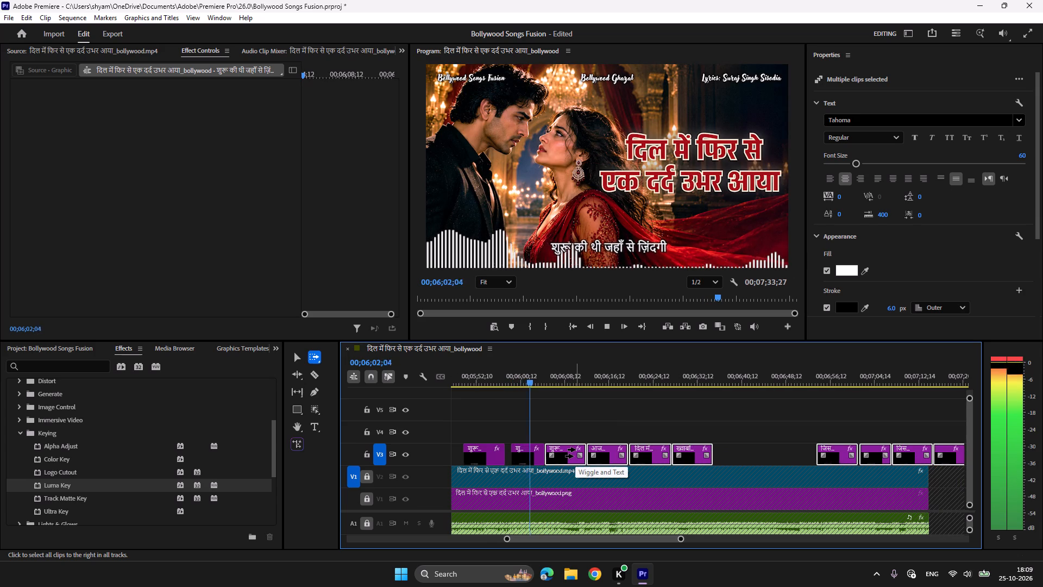
{"action": "key", "text": "space"}
{"action": "left_click_drag", "start_coordinate": [575, 449], "coordinate": [571, 449]}
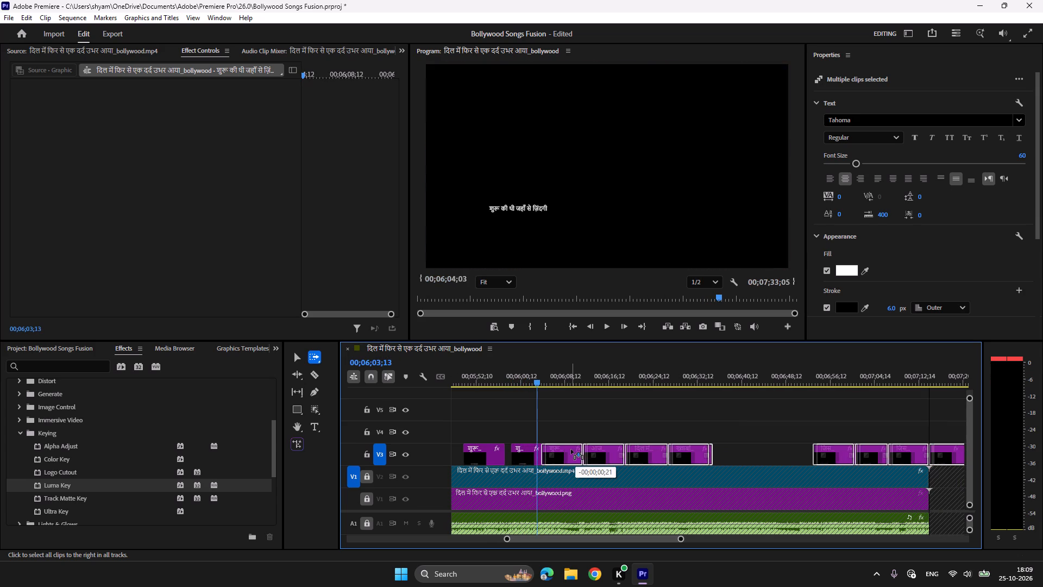
{"action": "left_click_drag", "start_coordinate": [571, 449], "coordinate": [567, 449]}
Move the lyric clips from "आज फिर खुद को वहीं पाया" onward about three seconds earlier, so they start at 00;06;07;26.
{"action": "left_click", "coordinate": [605, 452]}
{"action": "key", "text": "space"}
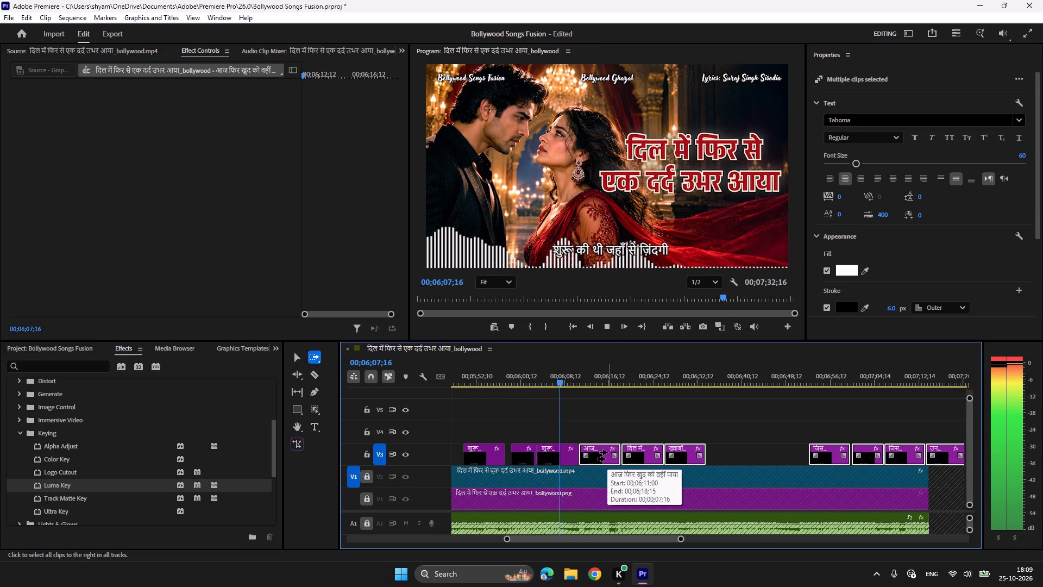
{"action": "key", "text": "space"}
{"action": "left_click_drag", "start_coordinate": [607, 452], "coordinate": [588, 453]}
{"action": "key", "text": "space"}
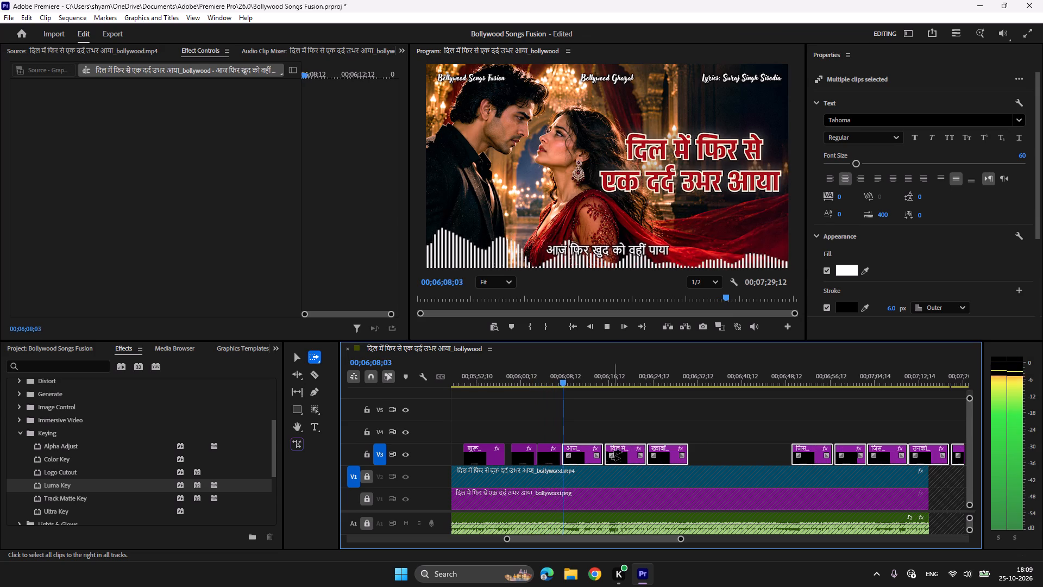
Replace "खुद को" with "हमने" in the "आज फिर खुद को वहीं पाया" lyric so it reads "आज फिर हमने वहीं पाया".
{"action": "left_click", "coordinate": [631, 452]}
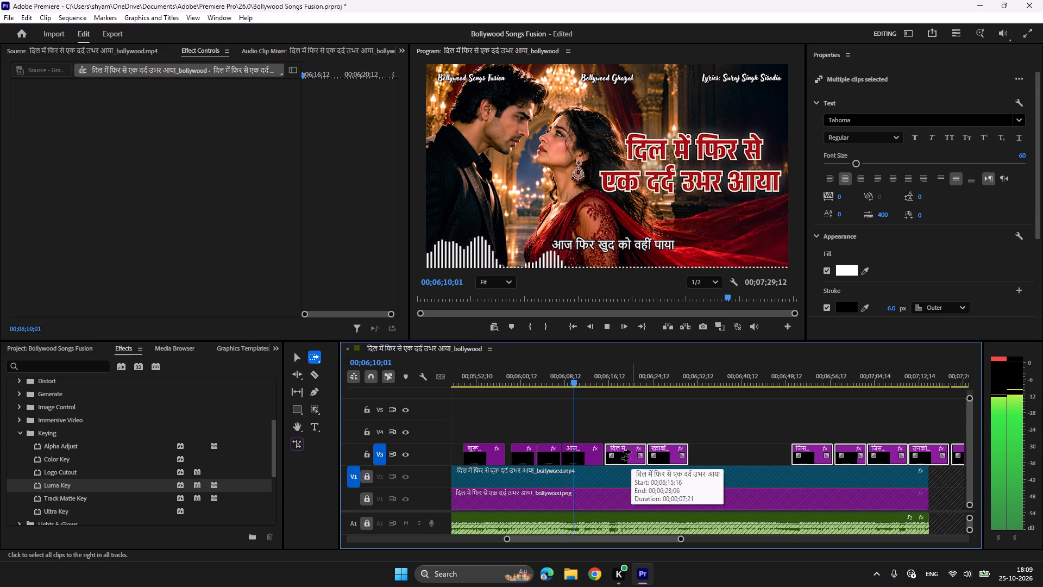
{"action": "key", "text": "space"}
{"action": "left_click", "coordinate": [561, 380]}
{"action": "key", "text": "space"}
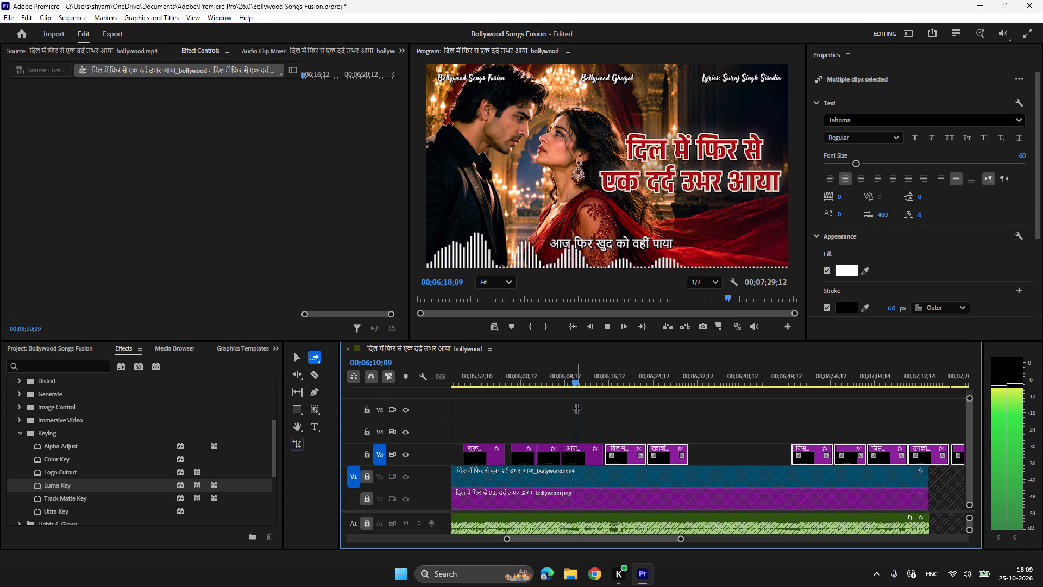
{"action": "key", "text": "space"}
{"action": "key", "text": "t"}
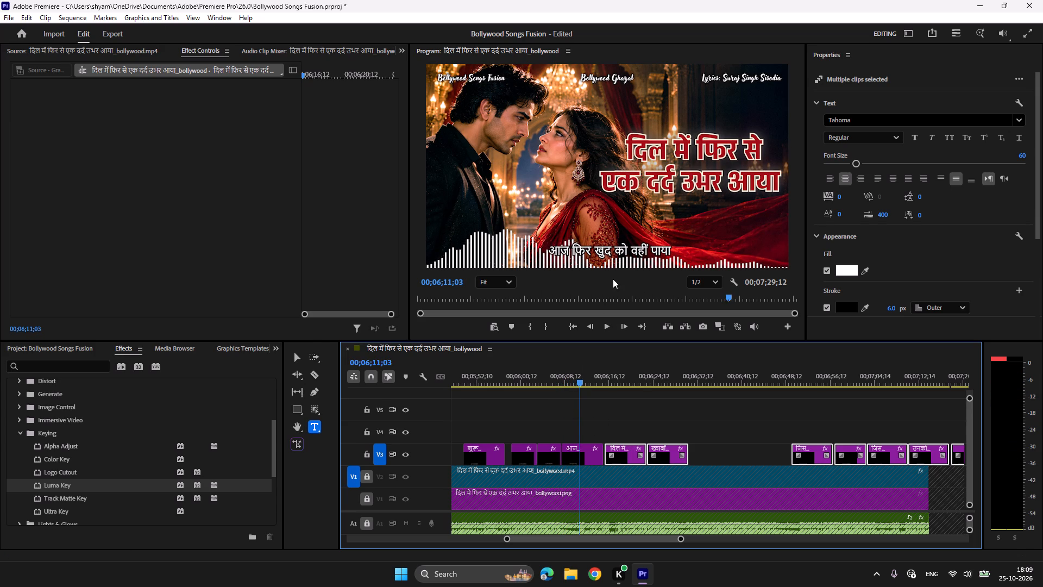
{"action": "left_click", "coordinate": [620, 251]}
{"action": "left_click_drag", "start_coordinate": [631, 252], "coordinate": [596, 254]}
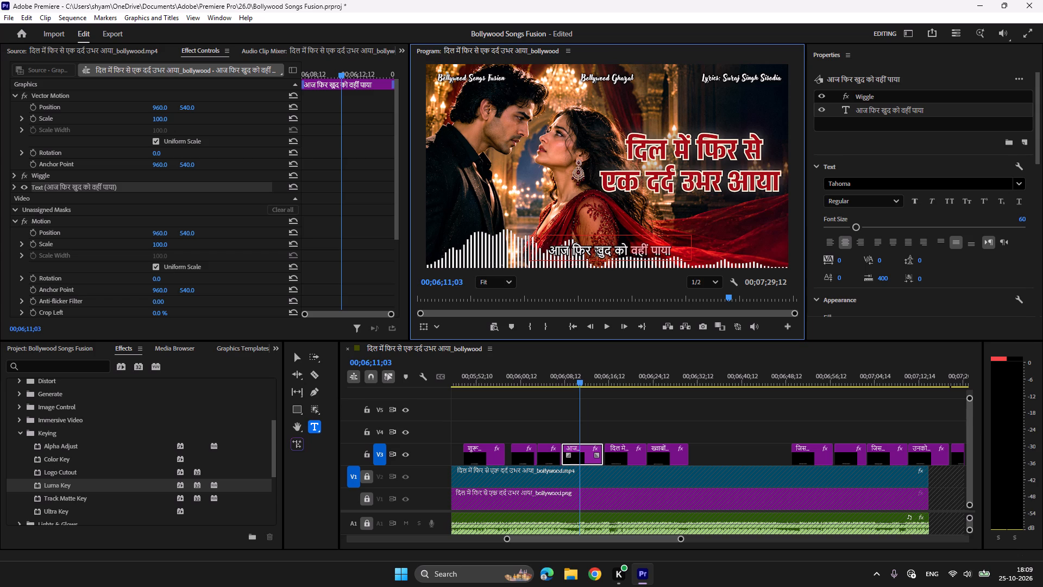
{"action": "left_click_drag", "start_coordinate": [596, 254], "coordinate": [593, 252]}
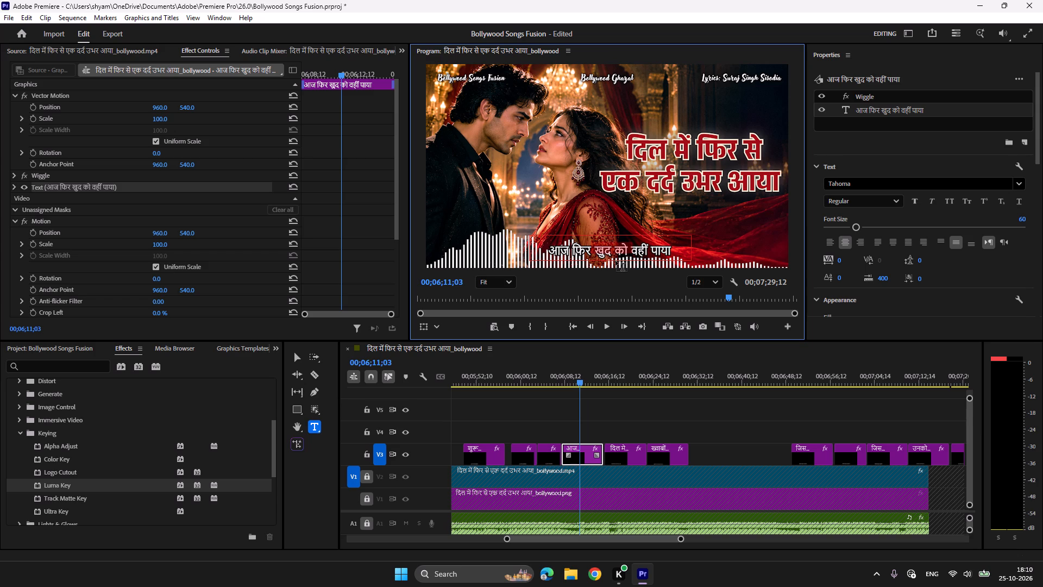
{"action": "key", "text": "super+space"}
{"action": "key", "text": "space"}
{"action": "type", "text": "hamne"}
{"action": "key", "text": "space"}
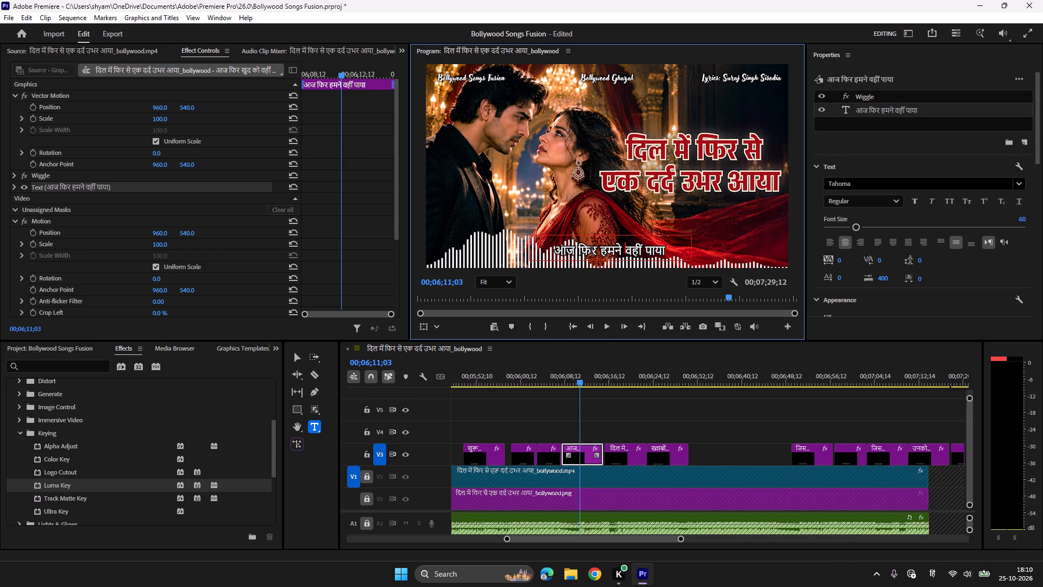
Move the lyric clips from the following "दिल में फिर से एक दर्द उभर आया" clip onward about ten seconds later to make room.
{"action": "left_click", "coordinate": [561, 378]}
{"action": "key", "text": "space"}
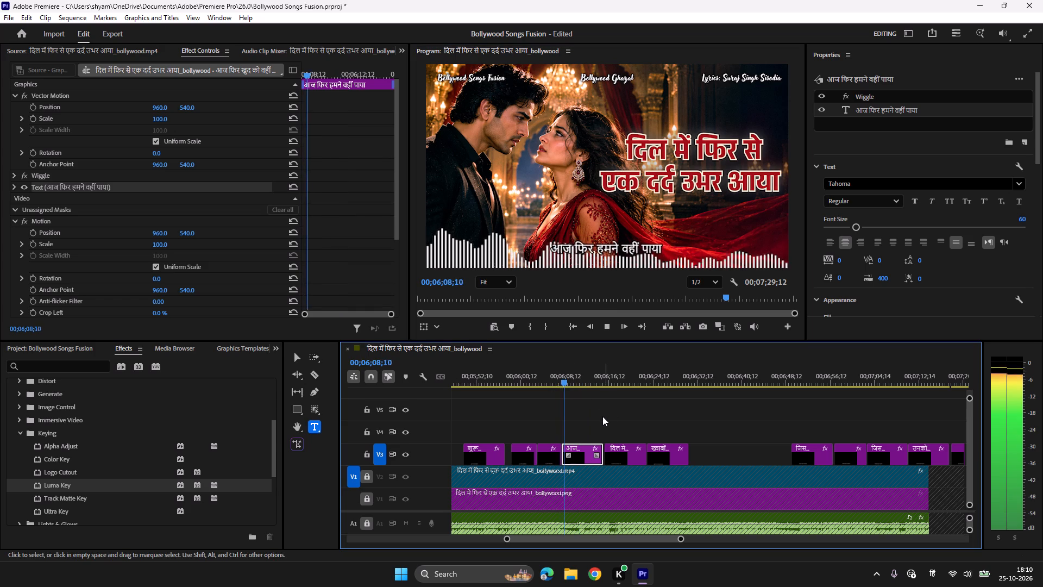
{"action": "key", "text": "a"}
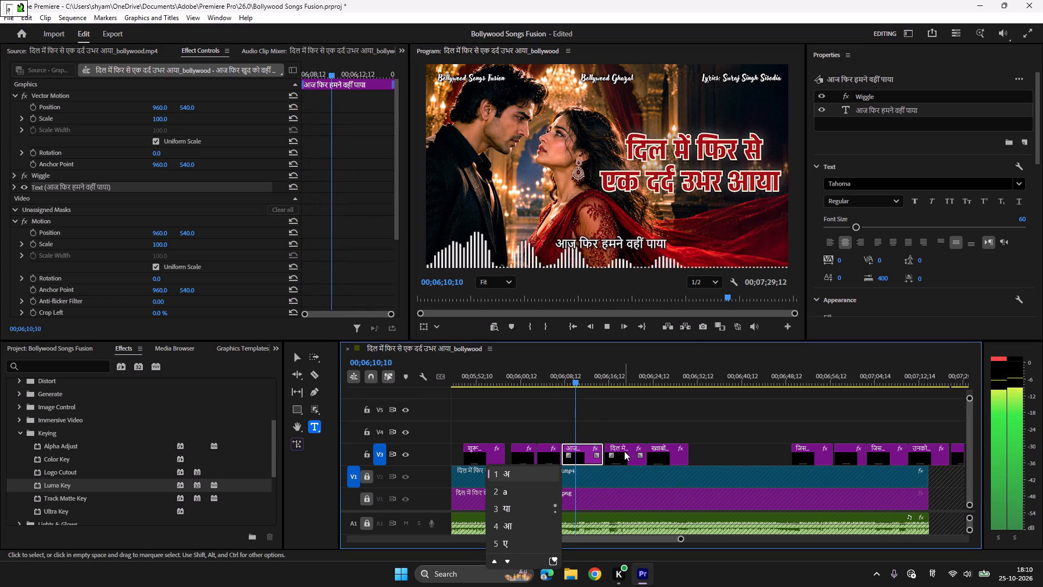
{"action": "key", "text": "super+space"}
{"action": "type", "text": "a"}
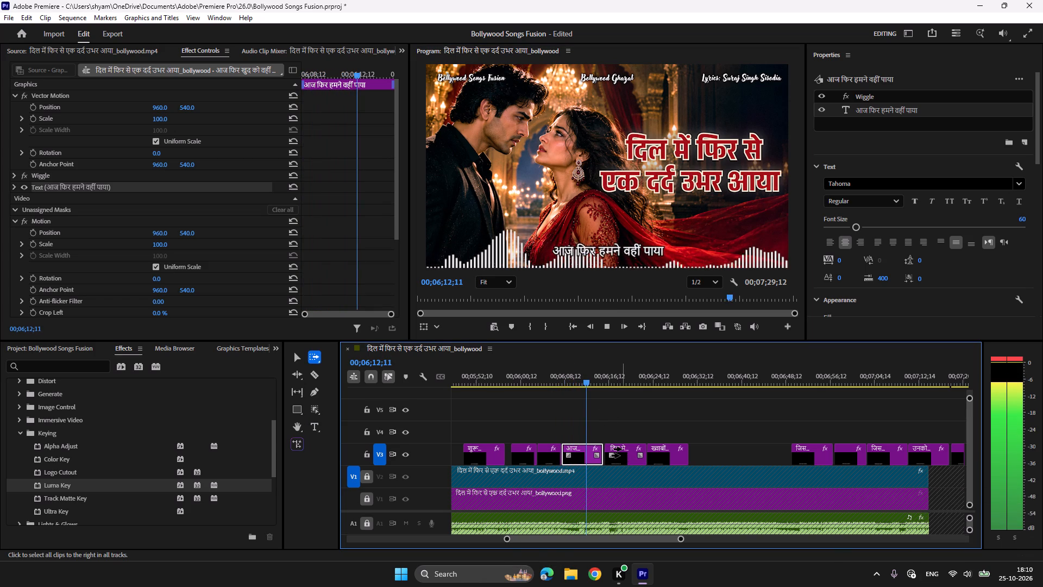
{"action": "key", "text": "space"}
{"action": "key", "text": "space"}
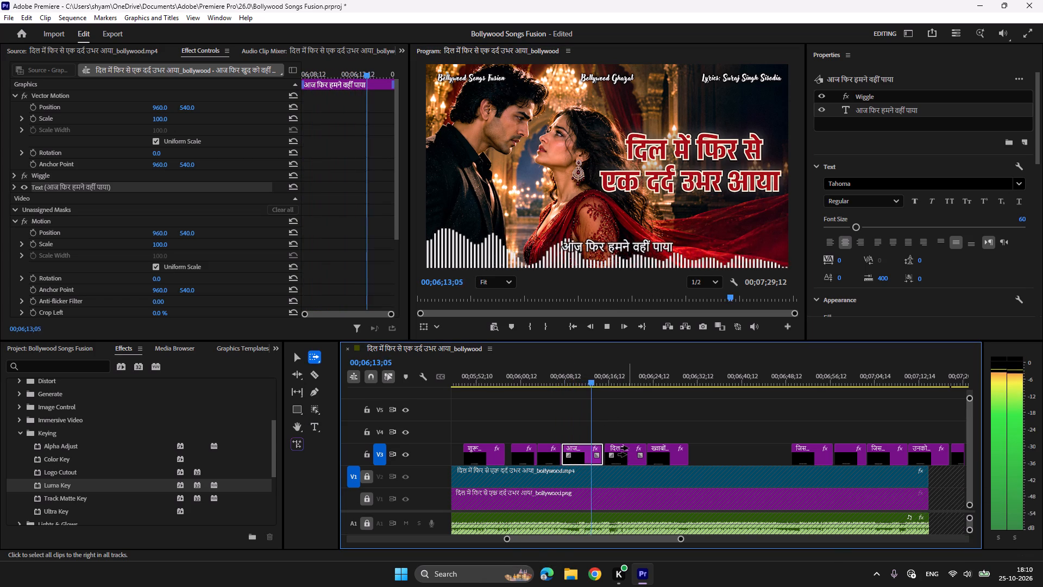
{"action": "key", "text": "space"}
{"action": "left_click", "coordinate": [582, 373]}
{"action": "key", "text": "space"}
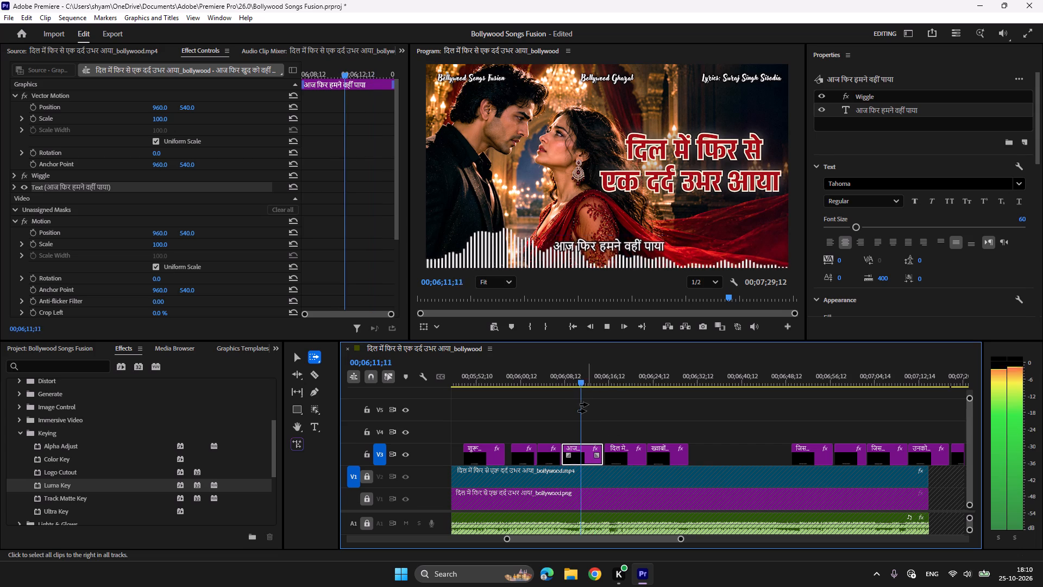
{"action": "key", "text": "space"}
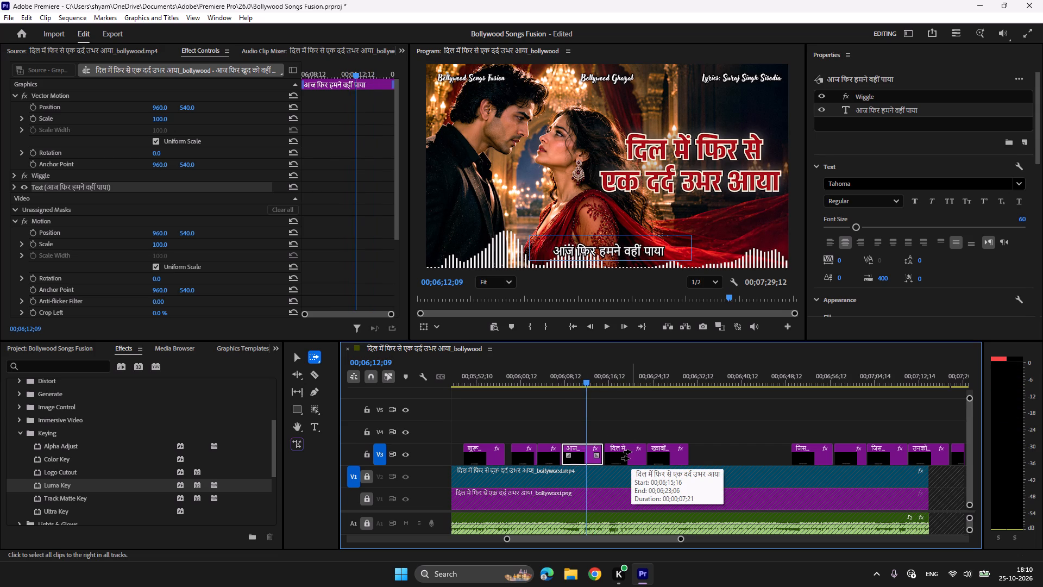
{"action": "left_click_drag", "start_coordinate": [631, 452], "coordinate": [690, 451]}
Split the "आज फिर हमने वहीं पाया" lyric clip at 00;06;12;09.
{"action": "key", "text": "c"}
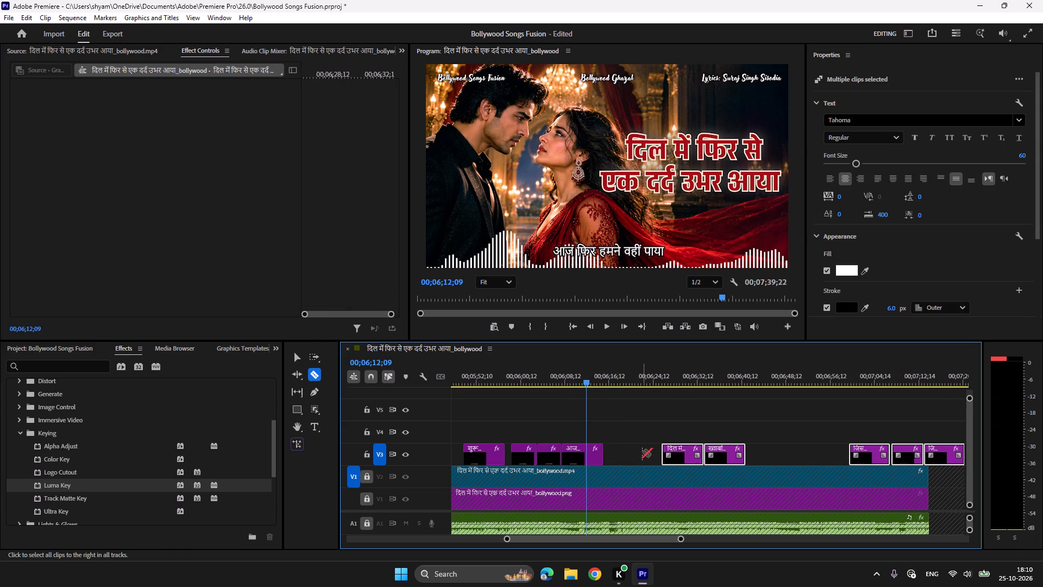
{"action": "left_click", "coordinate": [586, 454]}
Extend the second piece of the split "आज फिर हमने वहीं पाया" clip to 00;06;16;13 and play it back.
{"action": "key", "text": "space"}
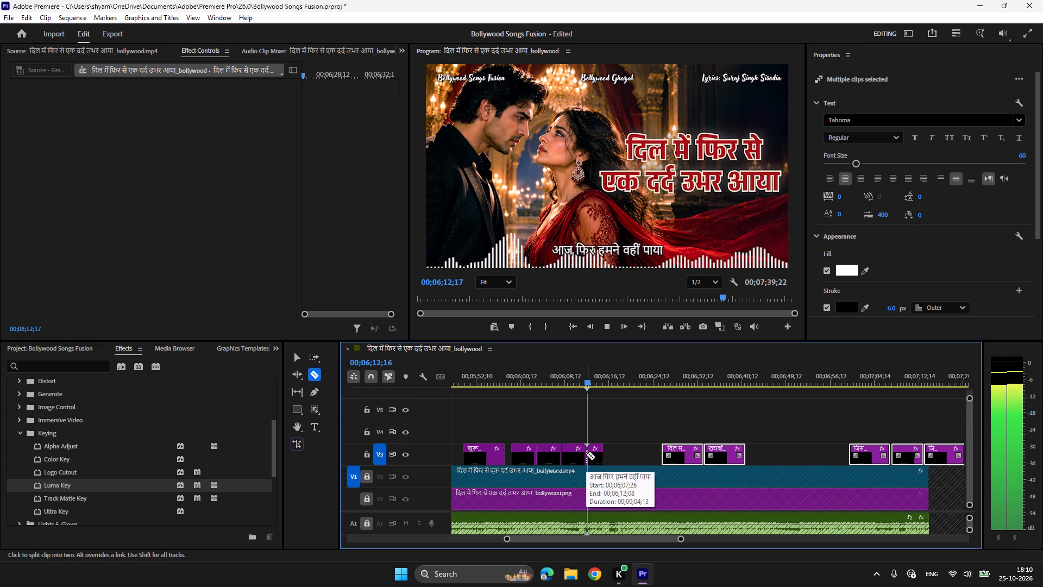
{"action": "key", "text": "space"}
{"action": "left_click", "coordinate": [573, 381]}
{"action": "key", "text": "space"}
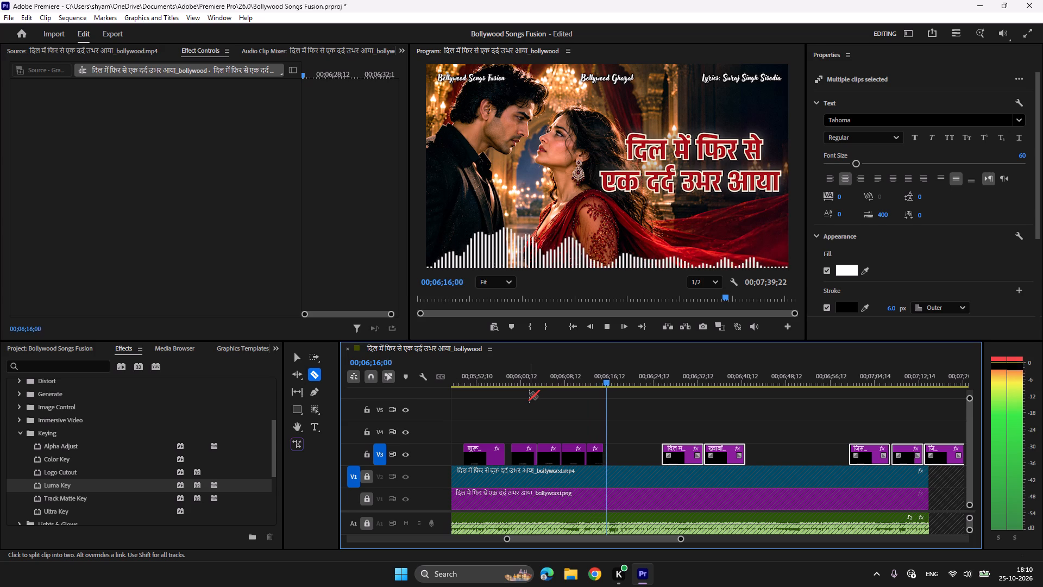
{"action": "key", "text": "space"}
{"action": "key", "text": "v"}
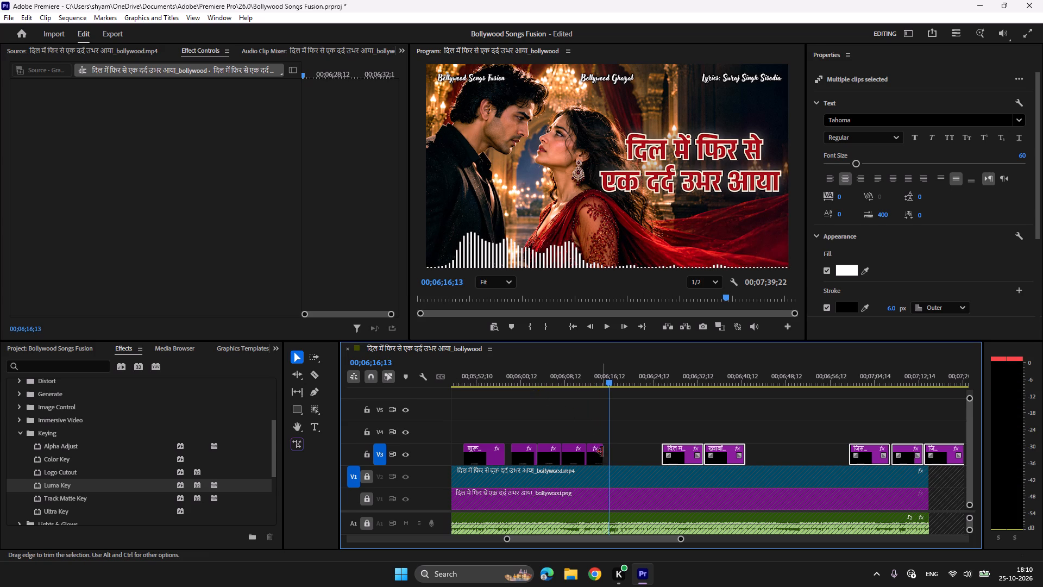
{"action": "left_click_drag", "start_coordinate": [602, 452], "coordinate": [610, 452]}
{"action": "left_click", "coordinate": [579, 376]}
{"action": "key", "text": "space"}
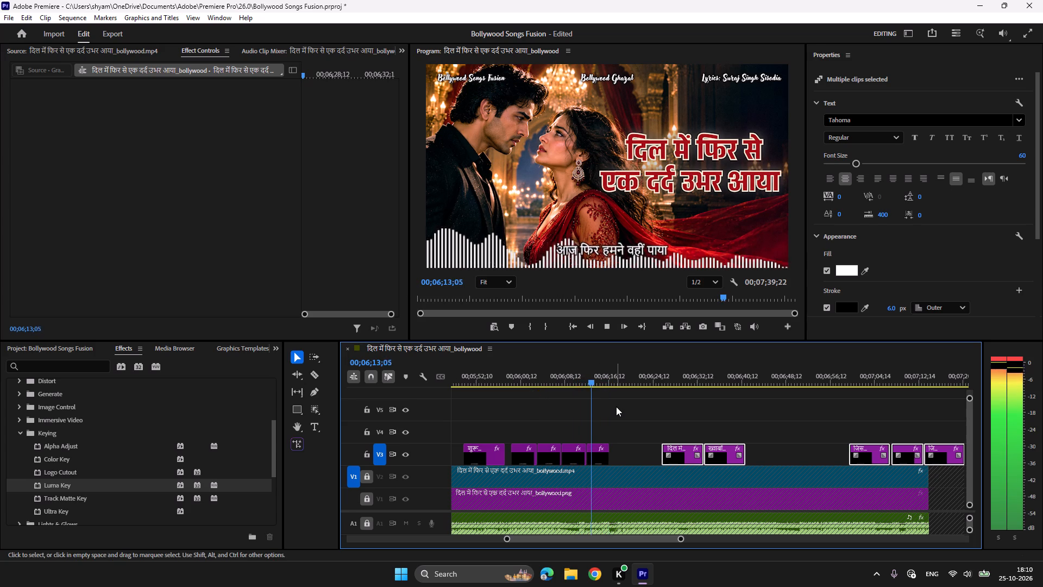
{"action": "key", "text": "space"}
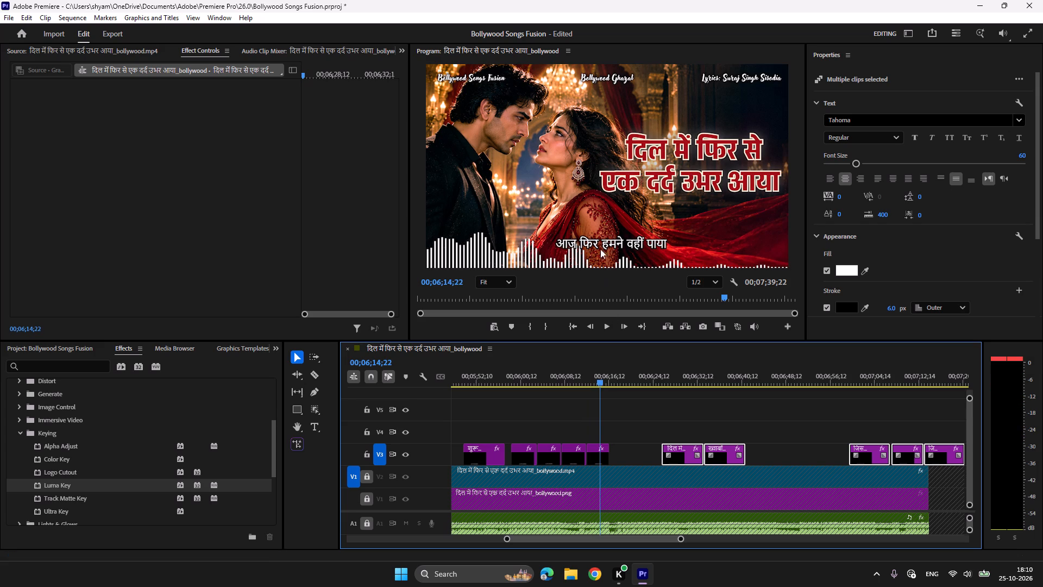
Delete "आज" from the second split lyric clip so it reads "फिर हमने वहीं पाया", and play it back.
{"action": "key", "text": "t"}
{"action": "left_click", "coordinate": [577, 244]}
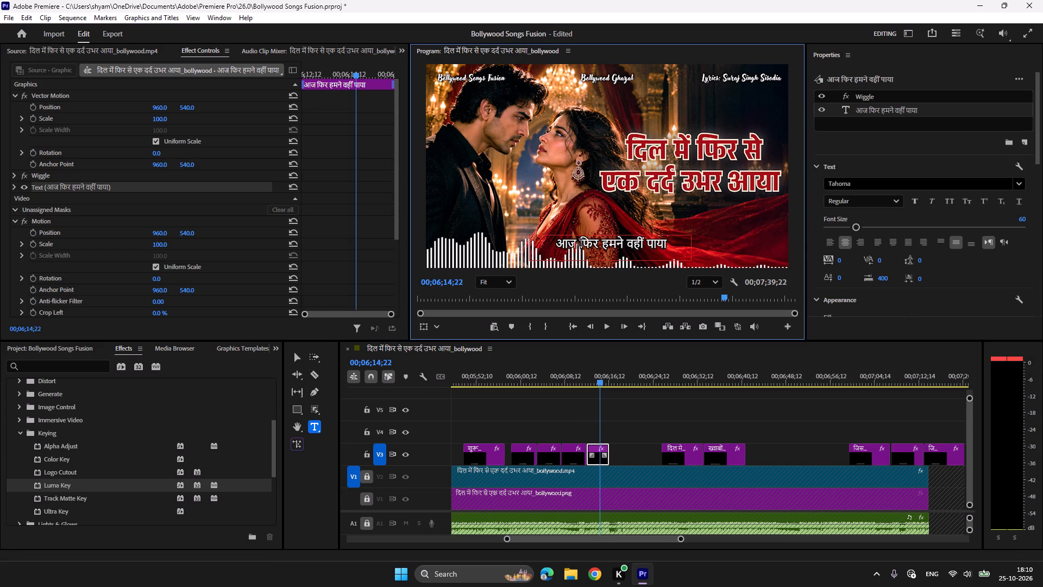
{"action": "left_click_drag", "start_coordinate": [581, 243], "coordinate": [550, 243]}
{"action": "key", "text": "BackSpace"}
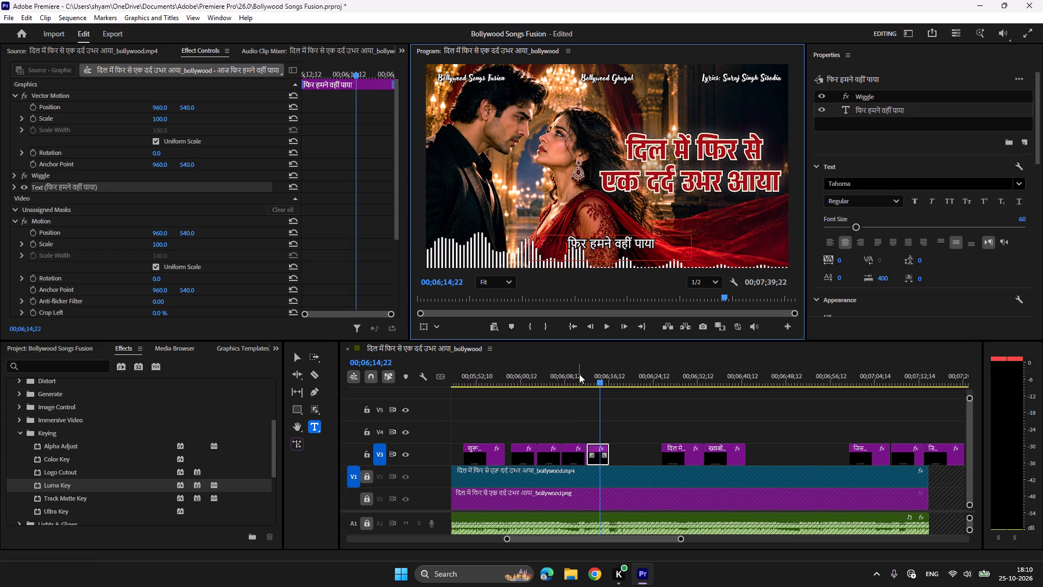
{"action": "left_click", "coordinate": [581, 375]}
{"action": "key", "text": "space"}
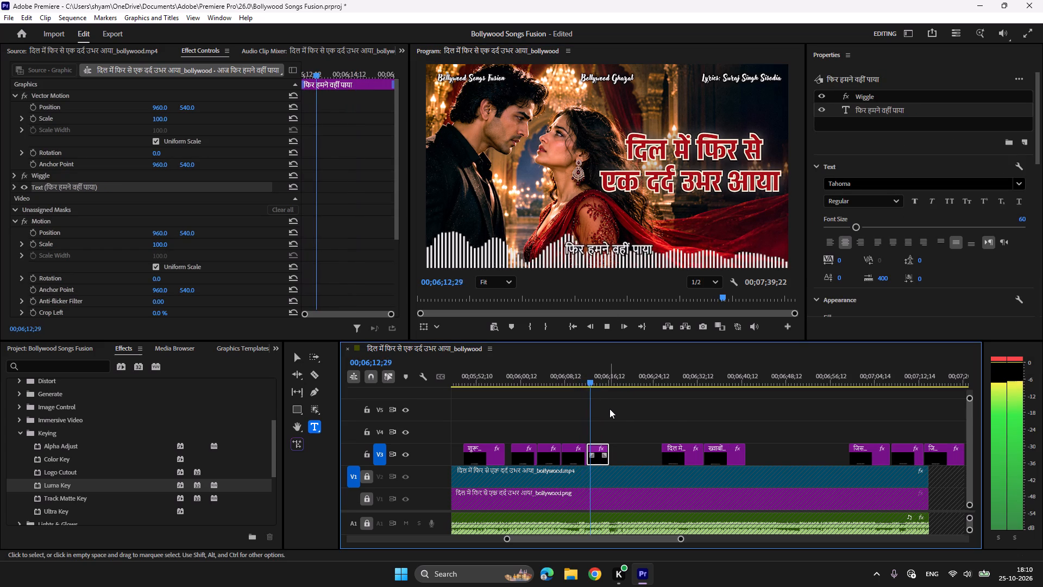
Move the lyric clips from the following "दिल में फिर से एक दर्द उभर आया" clip onward about nine seconds earlier, starting at 00;06;17;00.
{"action": "key", "text": "a"}
{"action": "left_click", "coordinate": [677, 455]}
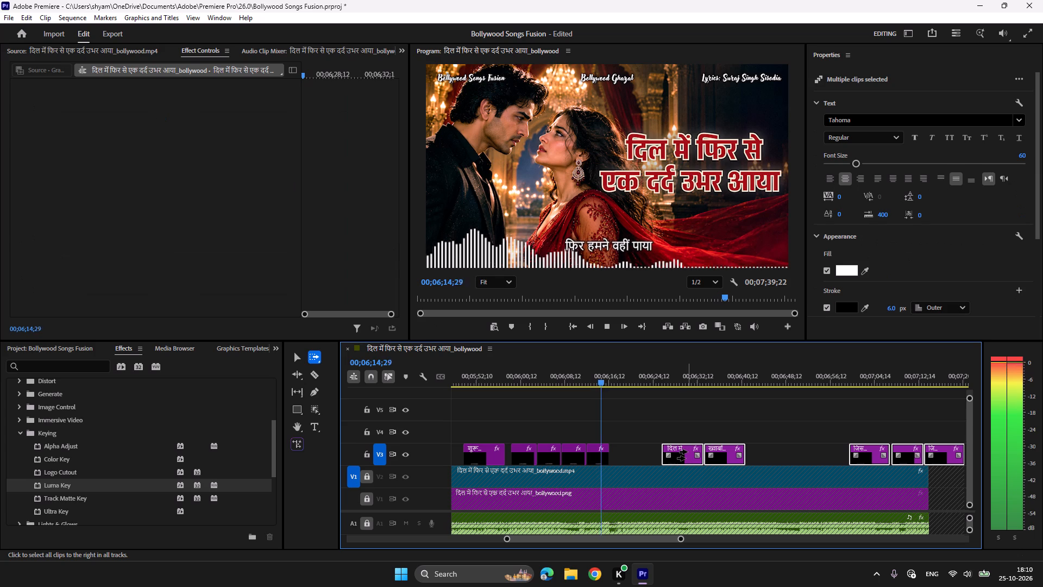
{"action": "key", "text": "space"}
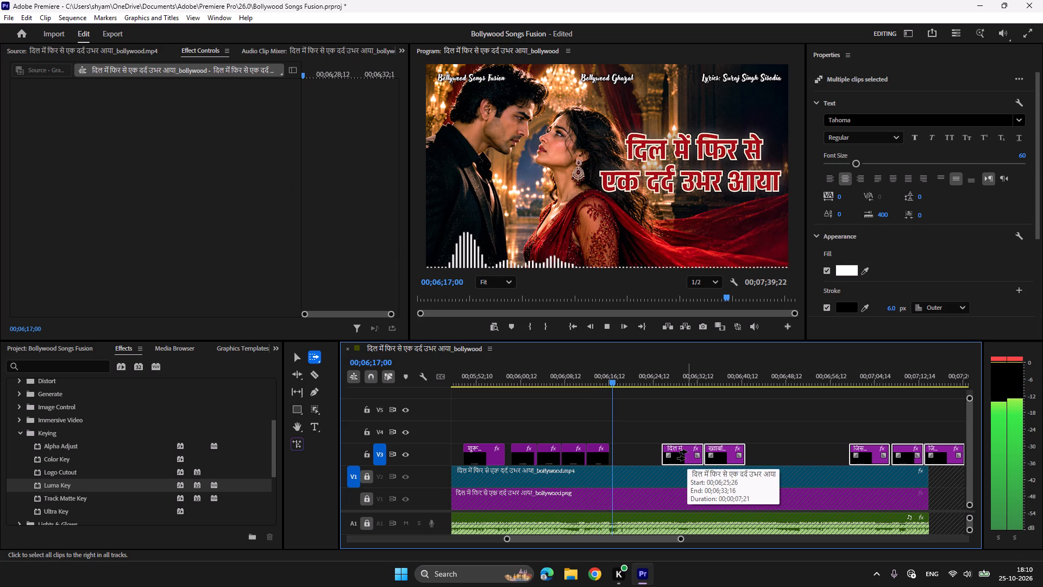
{"action": "left_click_drag", "start_coordinate": [687, 452], "coordinate": [638, 454]}
{"action": "key", "text": "space"}
Move the lyric clips from "ख्वाबों में जो एक चेहरा नज़र आया" onward one second earlier to match the vocals.
{"action": "scroll", "coordinate": [638, 455], "scroll_direction": "down", "scroll_amount": 5}
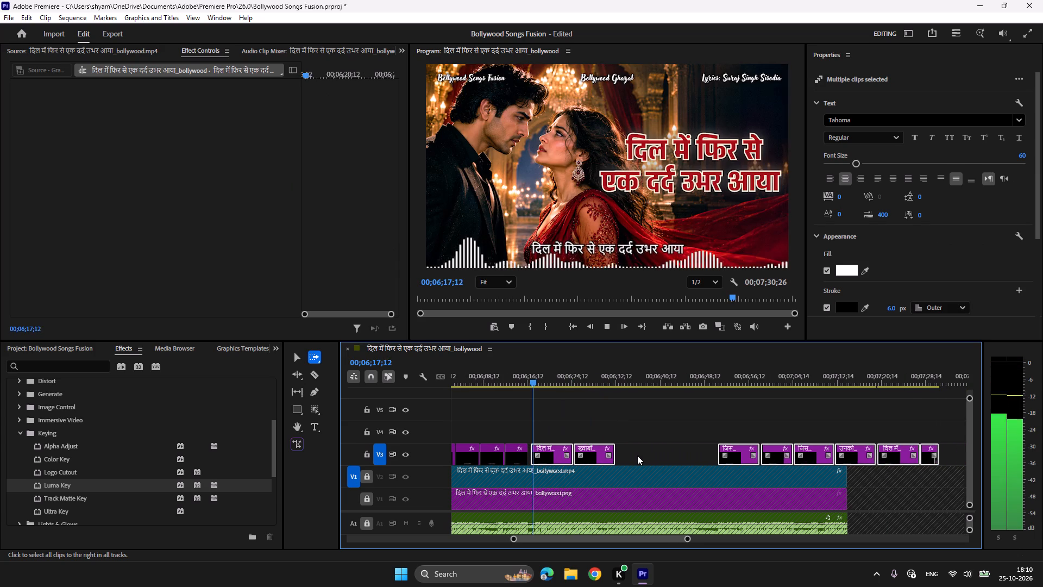
{"action": "left_click", "coordinate": [598, 449]}
{"action": "scroll", "coordinate": [598, 449], "scroll_direction": "up", "scroll_amount": 1}
{"action": "scroll", "coordinate": [598, 449], "scroll_direction": "down", "scroll_amount": 1}
{"action": "scroll", "coordinate": [598, 449], "scroll_direction": "up", "scroll_amount": 1}
{"action": "scroll", "coordinate": [598, 449], "scroll_direction": "down", "scroll_amount": 1}
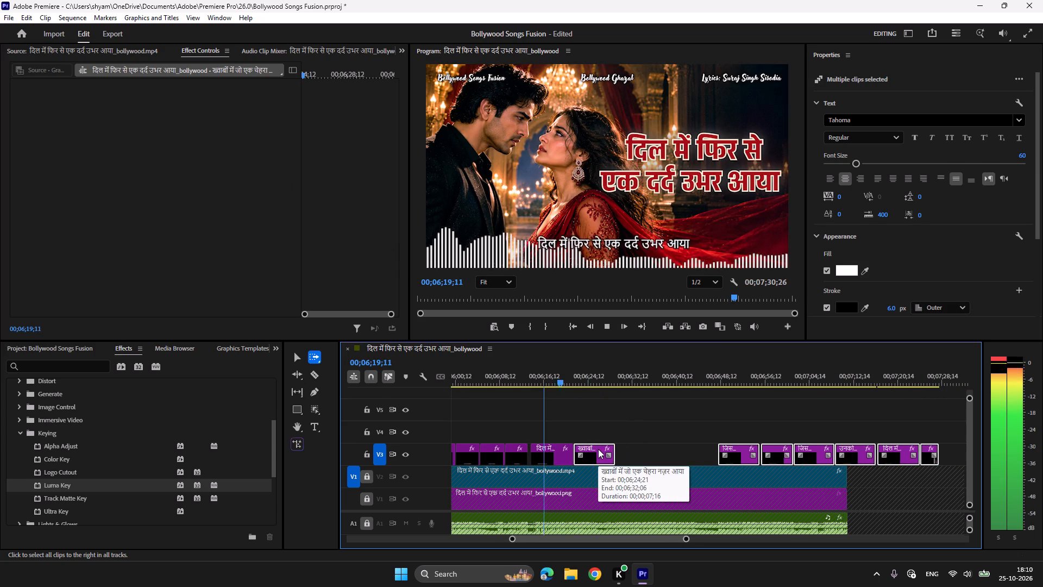
{"action": "scroll", "coordinate": [598, 449], "scroll_direction": "down", "scroll_amount": 2}
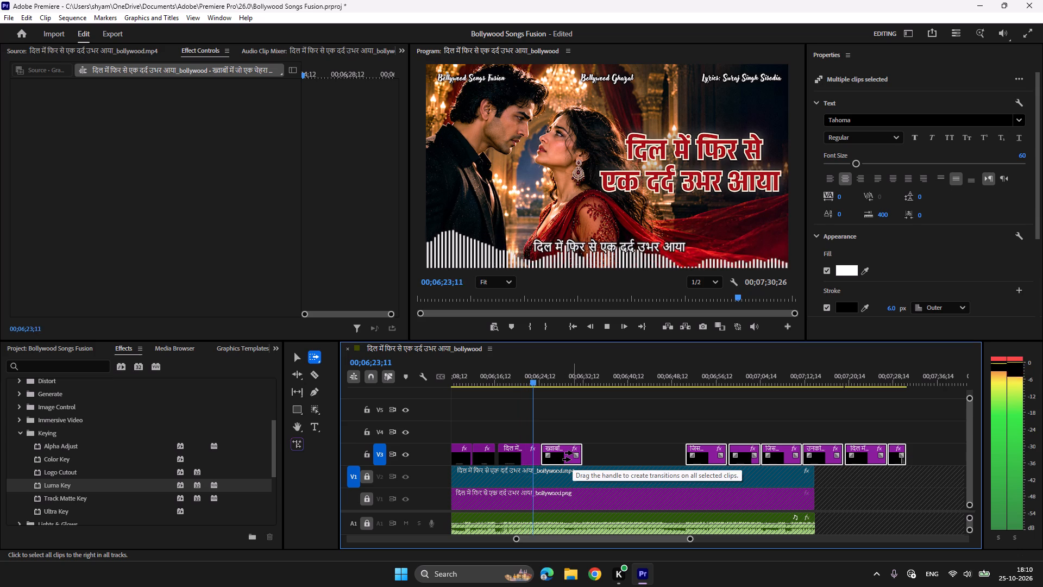
{"action": "key", "text": "space"}
{"action": "left_click_drag", "start_coordinate": [573, 453], "coordinate": [563, 452]}
{"action": "key", "text": "space"}
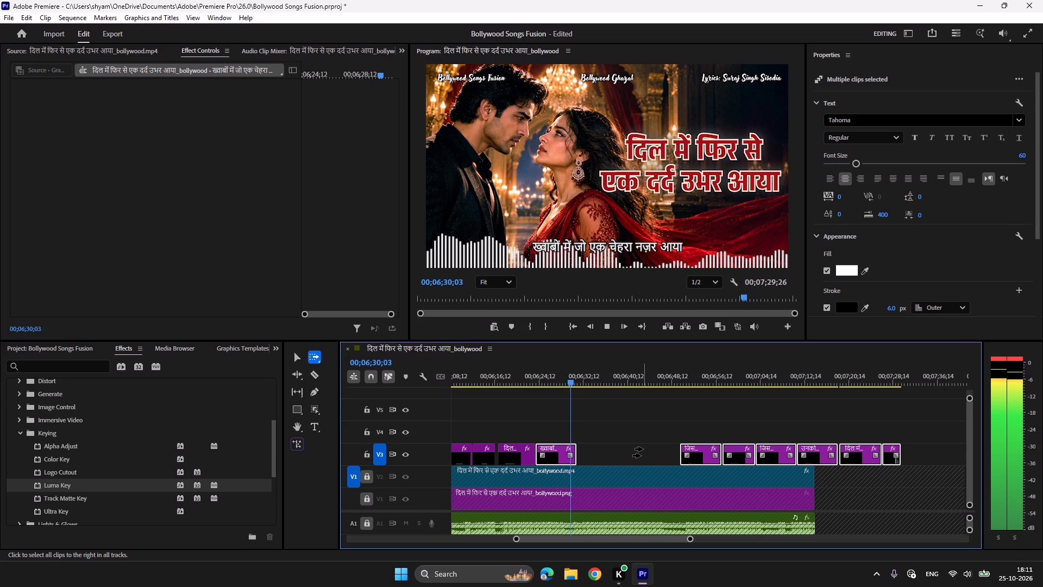
Save the project, and move the clips from the first following "जिसको समझा था ख्वाब मैंने" onward to start at about 00;06;47;03.
{"action": "left_click", "coordinate": [711, 449]}
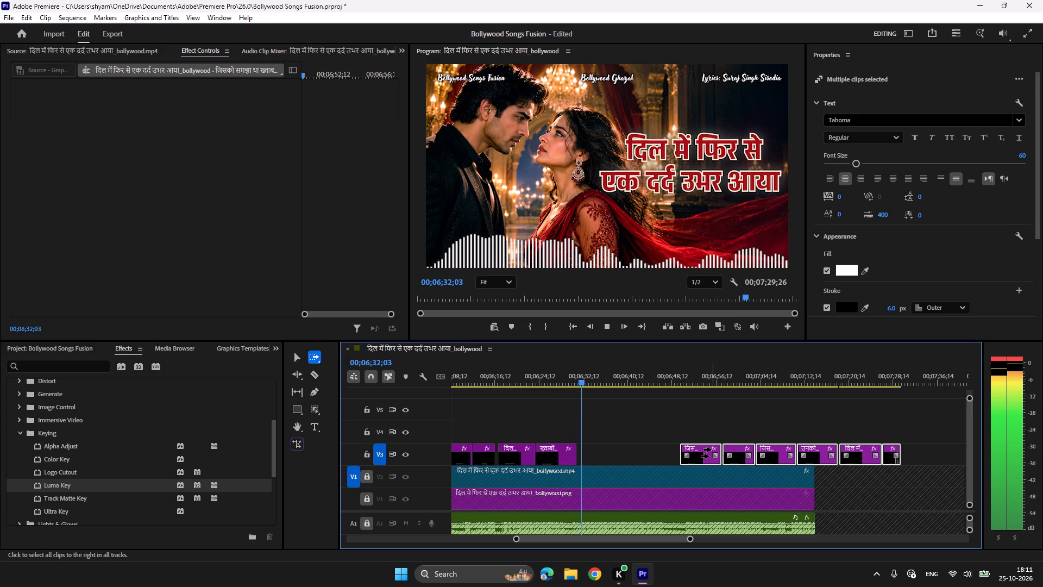
{"action": "key", "text": "ctrl+s"}
{"action": "key", "text": "space"}
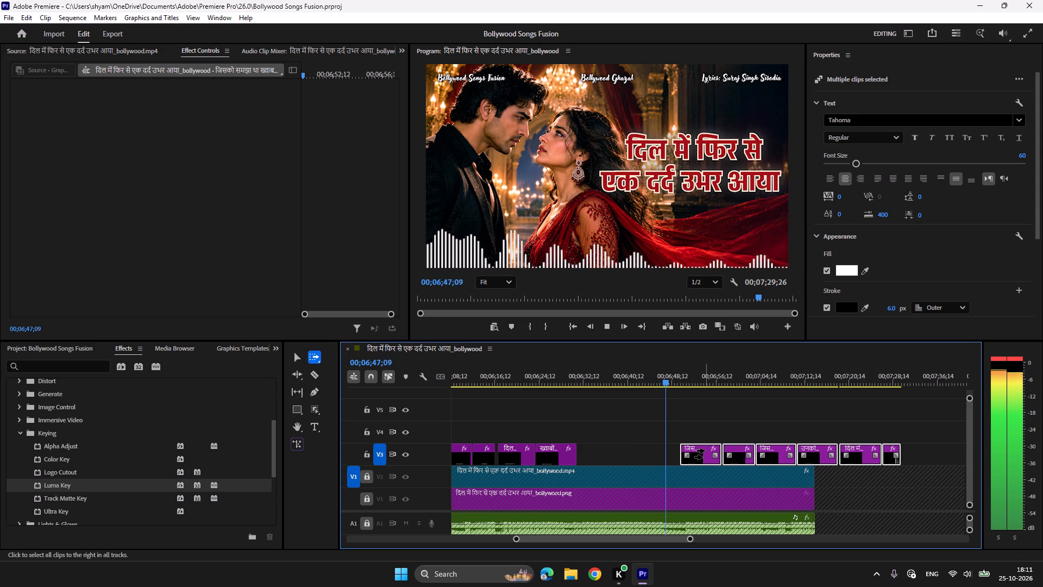
{"action": "key", "text": "space"}
{"action": "left_click", "coordinate": [659, 374]}
{"action": "key", "text": "space"}
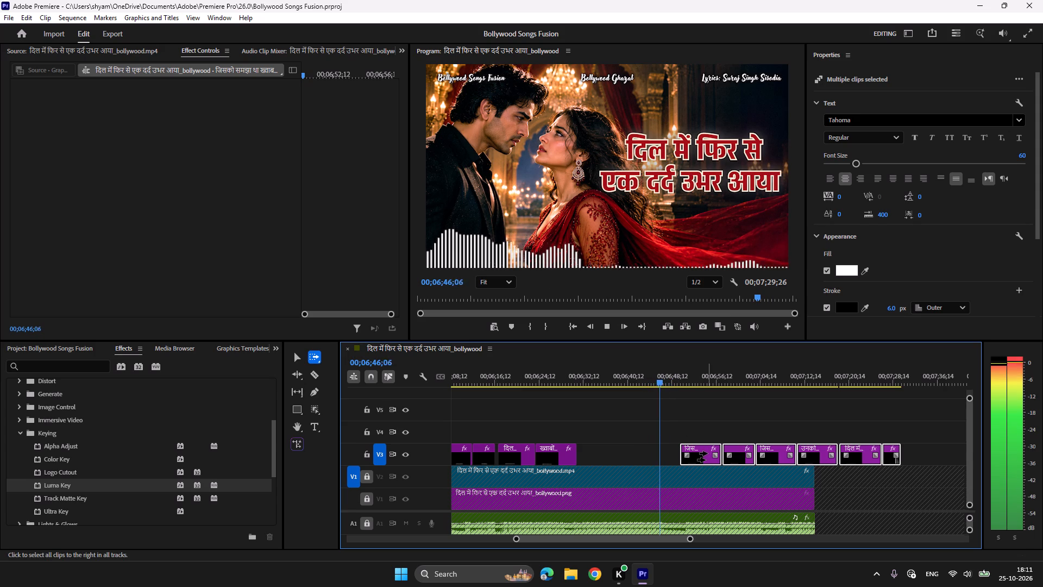
{"action": "key", "text": "space"}
{"action": "left_click_drag", "start_coordinate": [707, 453], "coordinate": [689, 453]}
{"action": "key", "text": "space"}
{"action": "scroll", "coordinate": [689, 453], "scroll_direction": "down", "scroll_amount": 2}
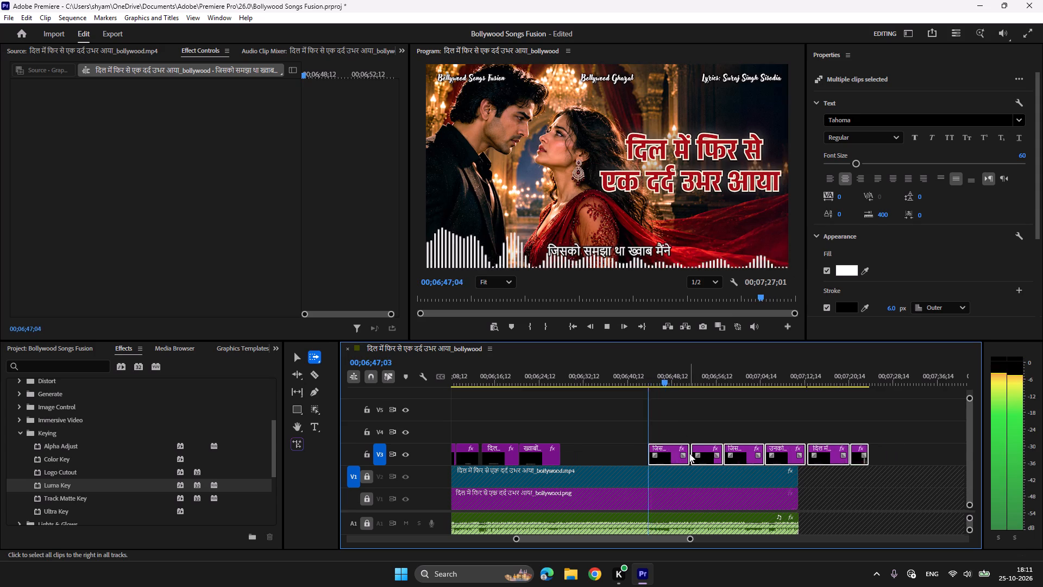
Move the lyric clips from the second "जिसको समझा था ख्वाब मैंने" clip onward just over one second later.
{"action": "scroll", "coordinate": [689, 453], "scroll_direction": "down", "scroll_amount": 5}
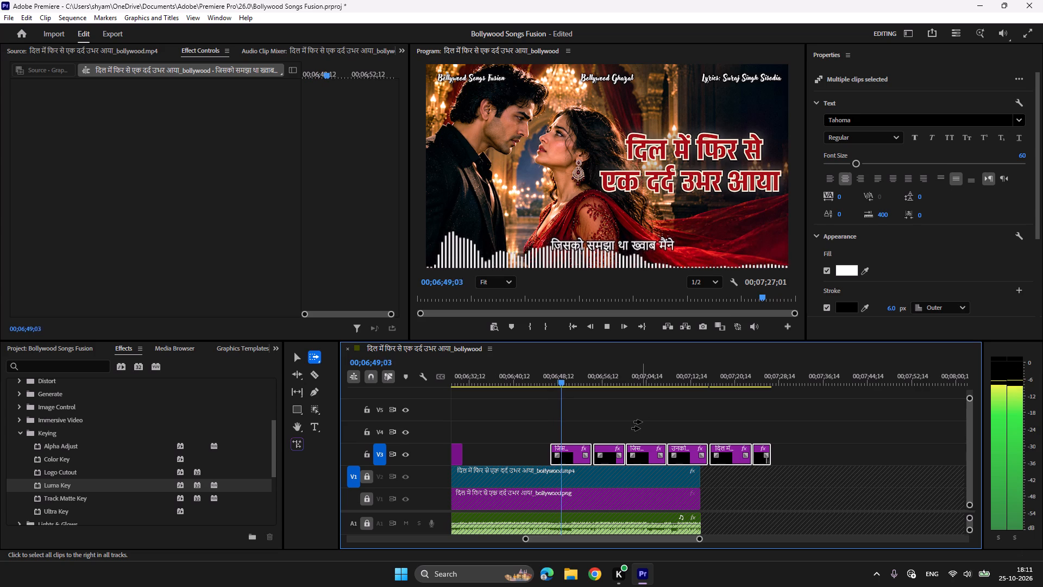
{"action": "left_click", "coordinate": [618, 452]}
{"action": "left_click", "coordinate": [619, 453]}
{"action": "left_click", "coordinate": [622, 451]}
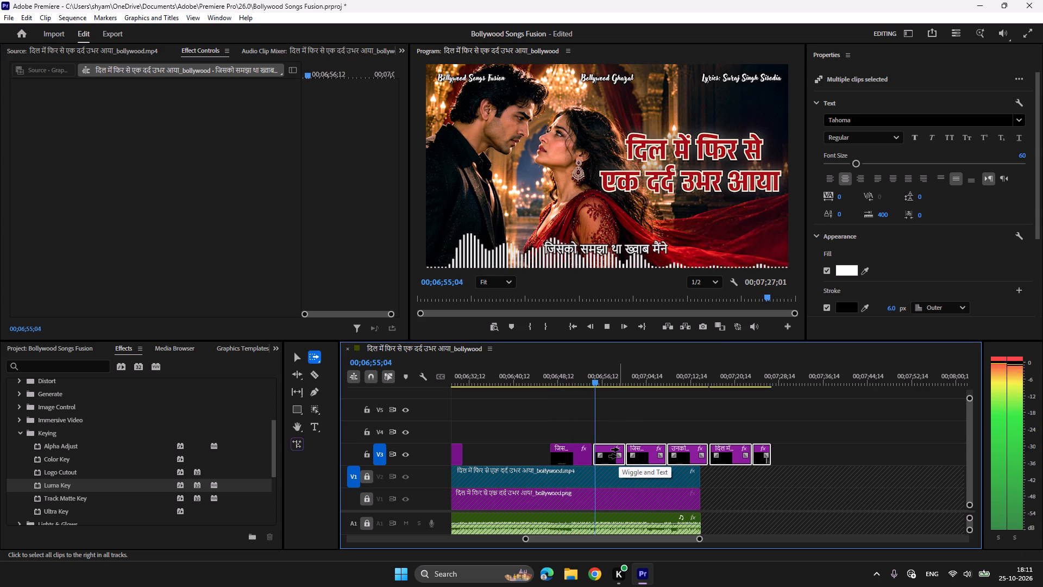
{"action": "key", "text": "space"}
{"action": "left_click_drag", "start_coordinate": [619, 449], "coordinate": [624, 449]}
{"action": "key", "text": "space"}
Move the lyric clips from the third "जिसको समझा था ख्वाब मैंने" clip onward about one and a half seconds earlier.
{"action": "left_click", "coordinate": [664, 453]}
{"action": "left_click", "coordinate": [671, 449]}
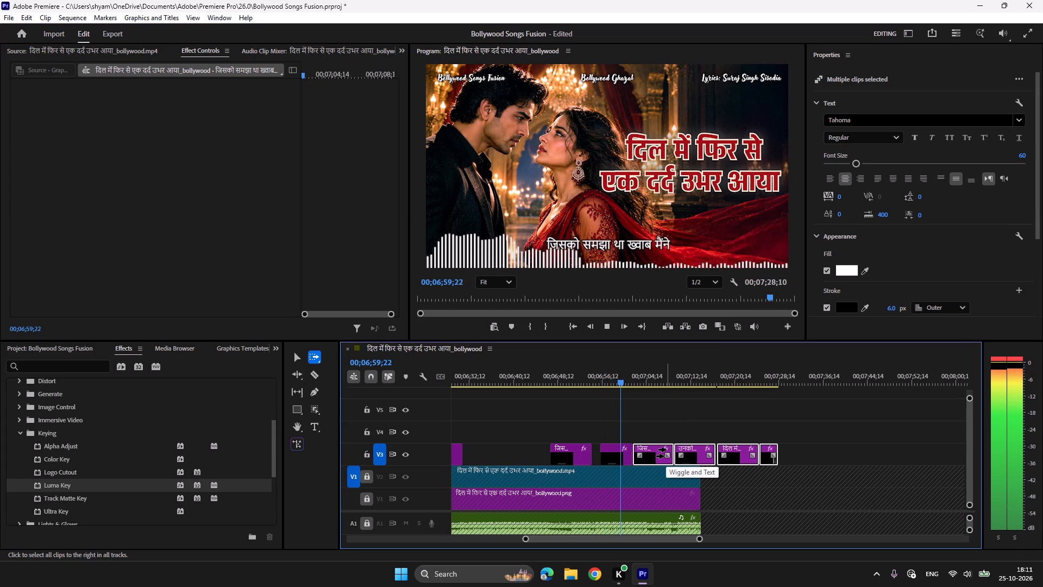
{"action": "key", "text": "space"}
{"action": "left_click_drag", "start_coordinate": [666, 449], "coordinate": [657, 449]}
{"action": "key", "text": "space"}
Move the lyric clips from "उनको सामने हमने खड़ा पाया" onward about three seconds earlier, starting at 00;07;04;24.
{"action": "left_click", "coordinate": [696, 451]}
{"action": "scroll", "coordinate": [696, 451], "scroll_direction": "down", "scroll_amount": 3}
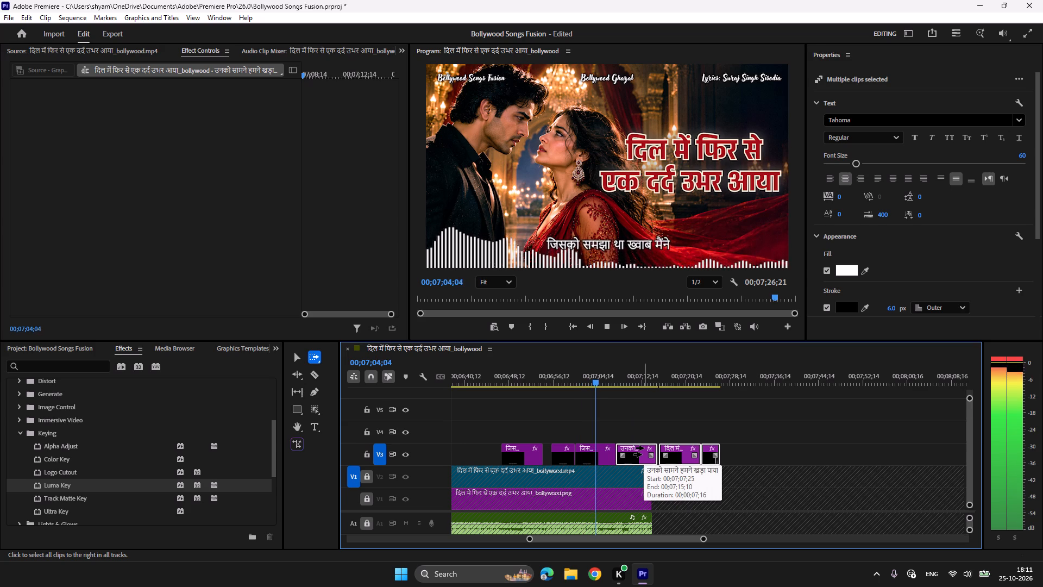
{"action": "key", "text": "space"}
{"action": "left_click_drag", "start_coordinate": [644, 448], "coordinate": [627, 449]}
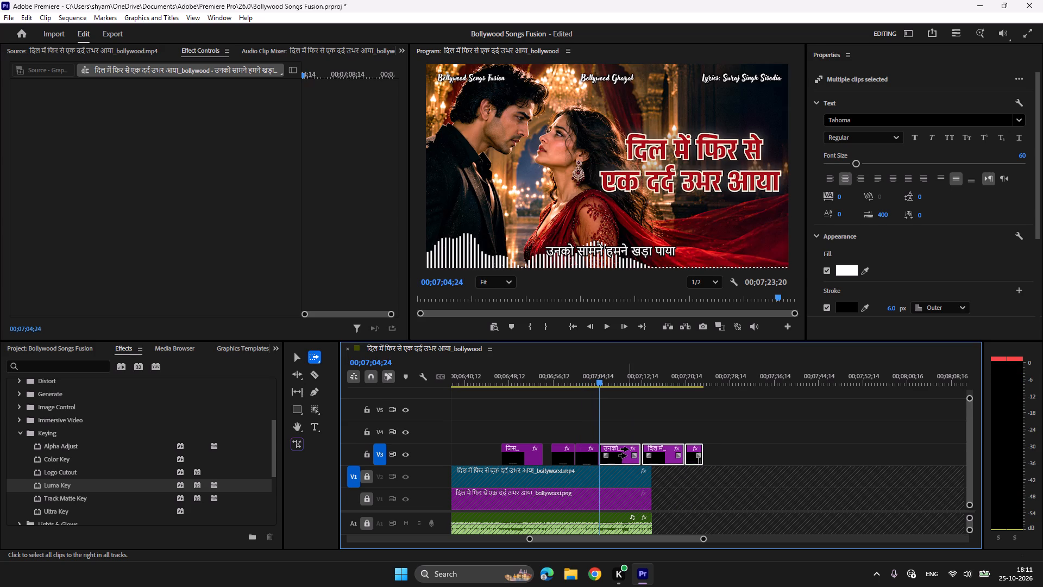
{"action": "key", "text": "space"}
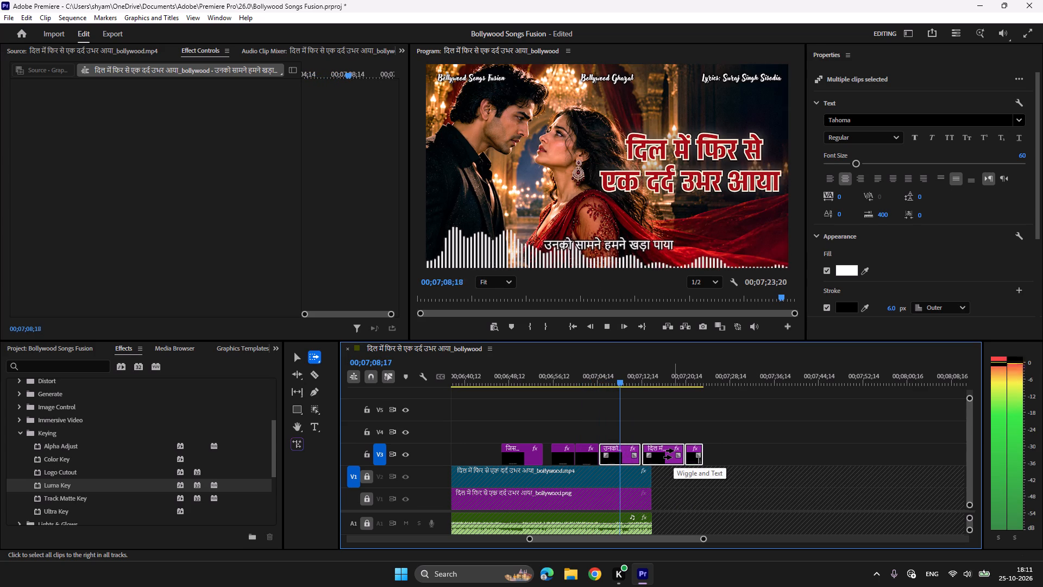
Move the final "दिल में फिर से एक दर्द उभर आया" clip and the one after it about three seconds earlier, and save the project.
{"action": "key", "text": "space"}
{"action": "left_click_drag", "start_coordinate": [674, 451], "coordinate": [658, 452]}
{"action": "key", "text": "space"}
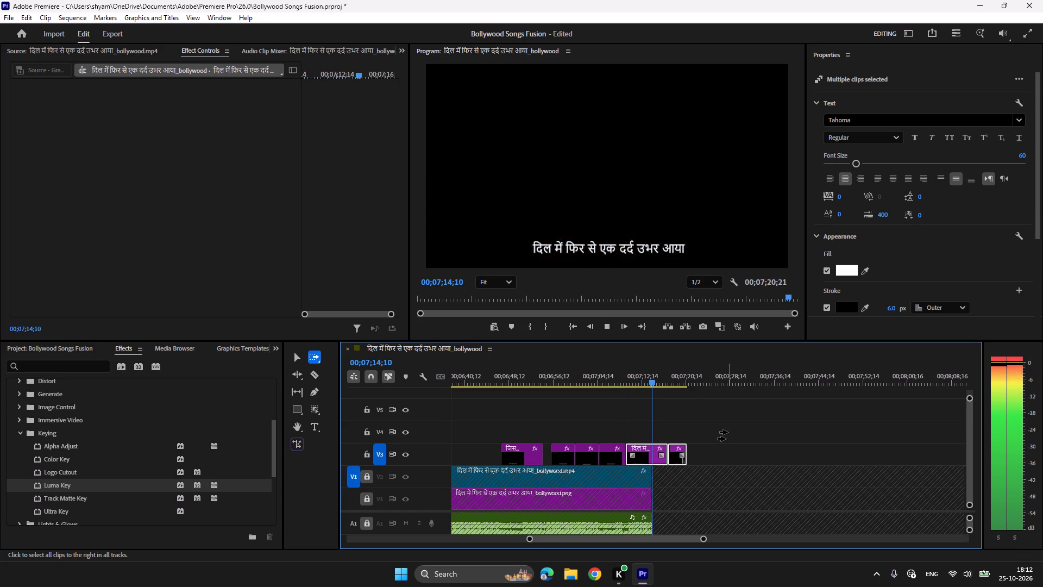
{"action": "key", "text": "ctrl+s"}
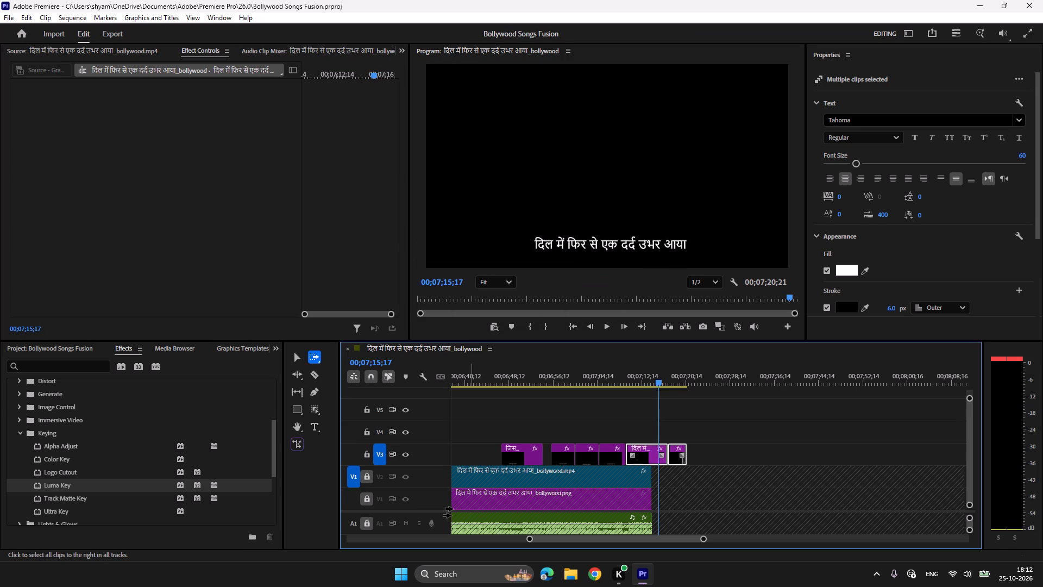
Unlock the V2, V1 and A1 tracks.
{"action": "left_click", "coordinate": [370, 478]}
{"action": "left_click", "coordinate": [371, 497]}
{"action": "left_click", "coordinate": [369, 520]}
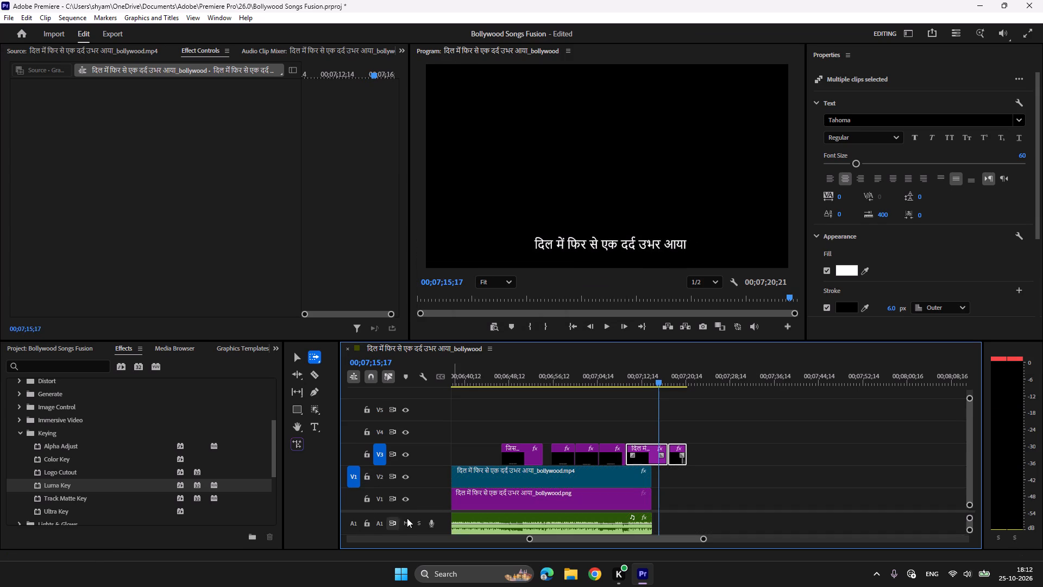
Split the A1 audio clip at 00;06;17;00 and 00;06;31;06 to isolate the "दिल में फिर से एक दर्द उभर आया" vocal section.
{"action": "left_click_drag", "start_coordinate": [663, 537], "coordinate": [643, 536]}
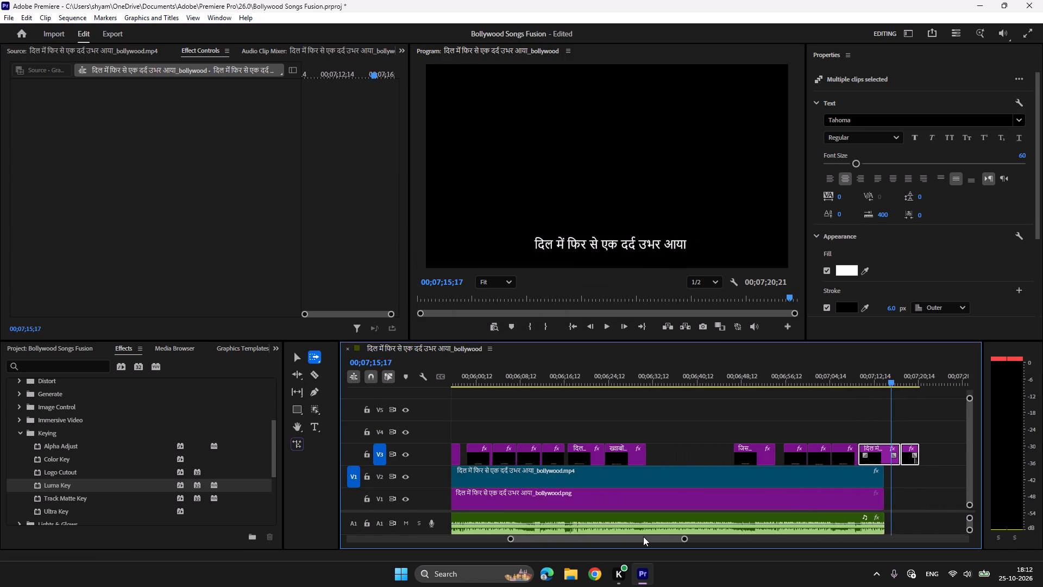
{"action": "left_click_drag", "start_coordinate": [643, 536], "coordinate": [643, 536]}
{"action": "key", "text": "c"}
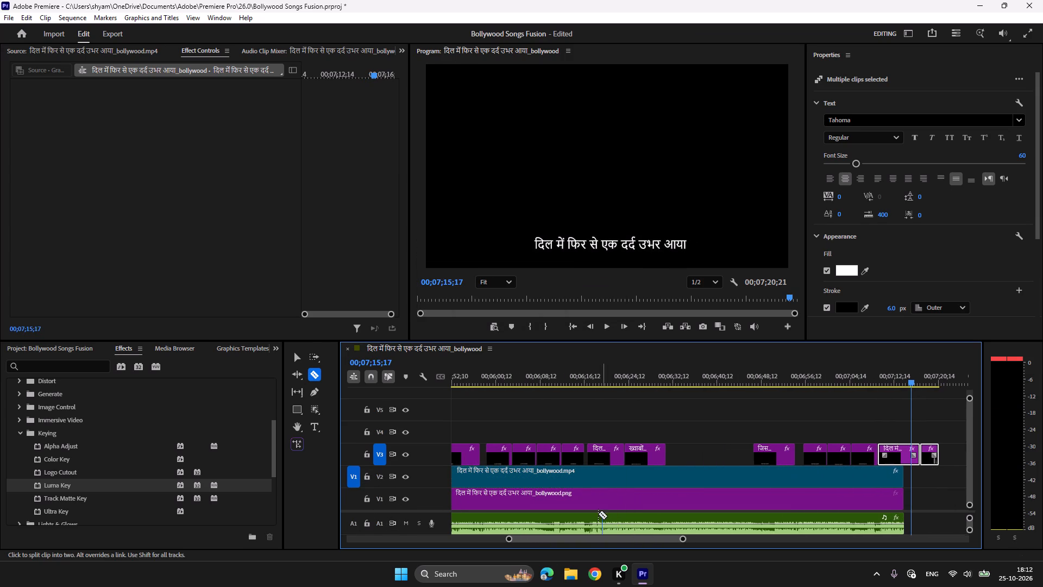
{"action": "left_click", "coordinate": [592, 520]}
{"action": "left_click", "coordinate": [665, 521]}
Copy the isolated audio section to the song's end, aligning it with the final "दिल में" lyric at about 00;07;09, and play it back.
{"action": "key", "text": "v"}
{"action": "left_click", "coordinate": [619, 519]}
{"action": "key", "text": "ctrl+c"}
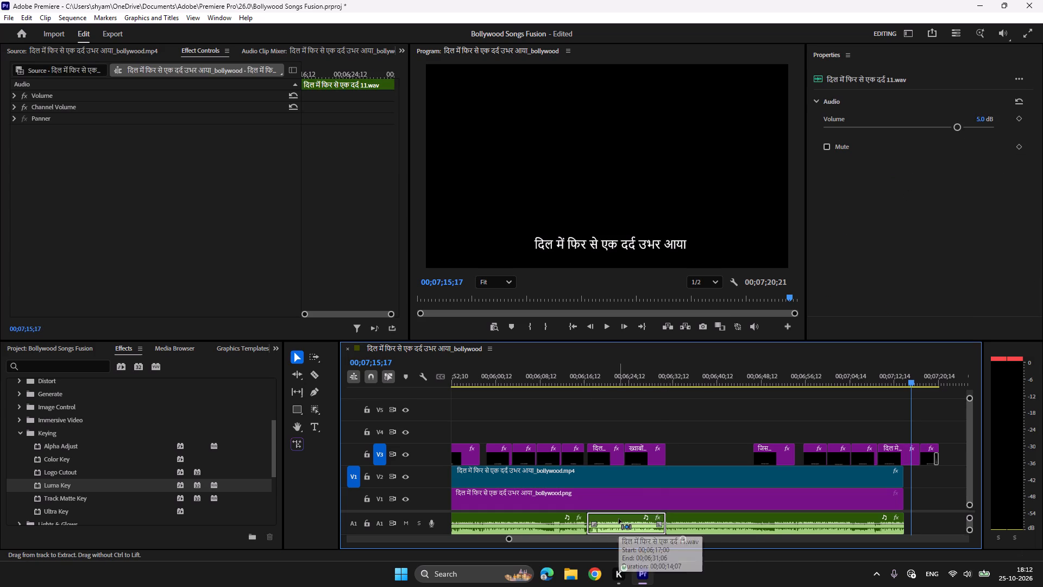
{"action": "scroll", "coordinate": [856, 467], "scroll_direction": "down", "scroll_amount": 6}
{"action": "left_click", "coordinate": [826, 383]}
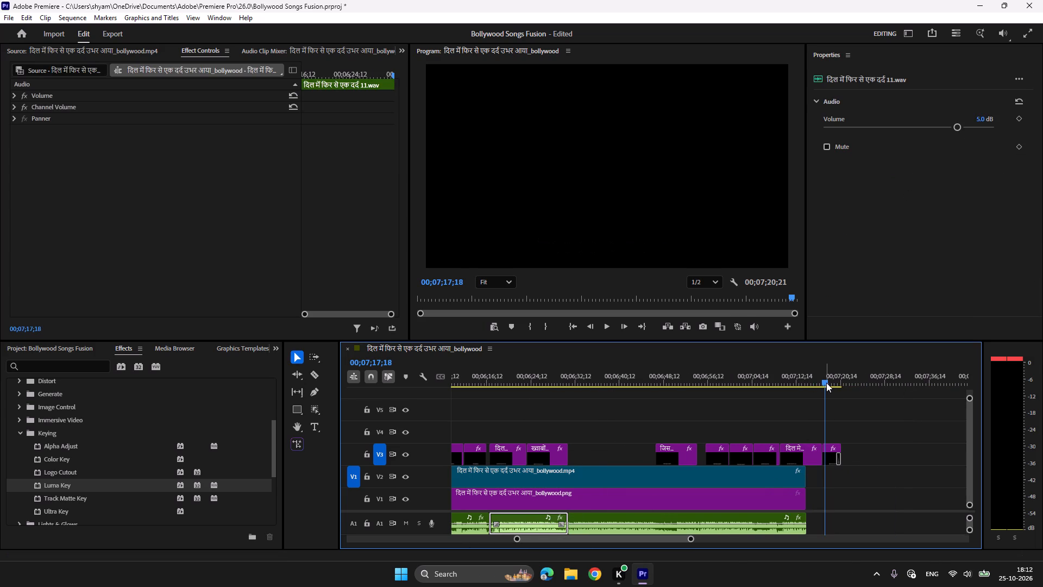
{"action": "key", "text": "ctrl+v"}
{"action": "left_click_drag", "start_coordinate": [860, 517], "coordinate": [826, 519]}
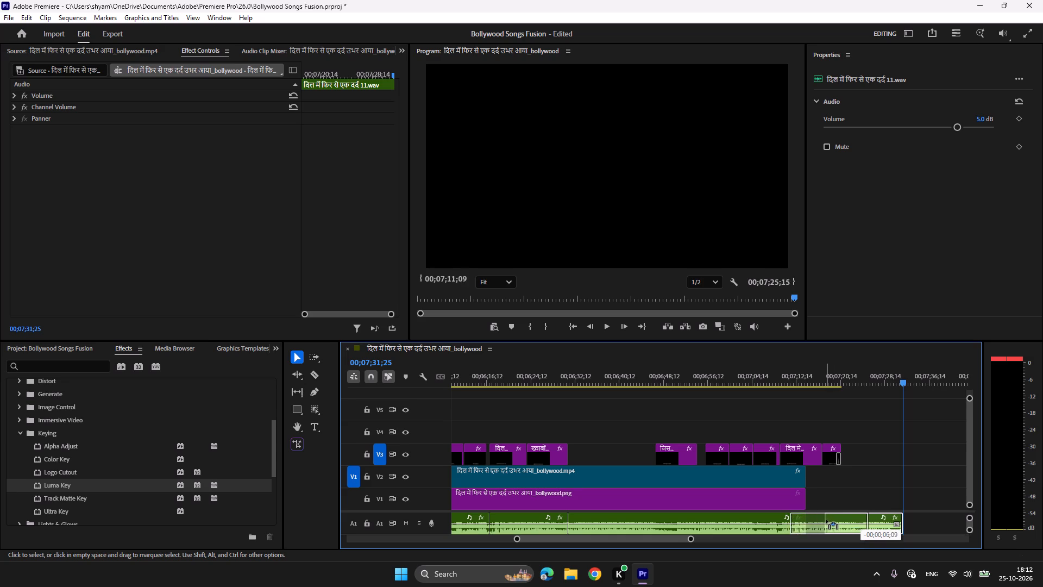
{"action": "left_click_drag", "start_coordinate": [826, 519], "coordinate": [821, 520]}
{"action": "left_click", "coordinate": [771, 378]}
{"action": "key", "text": "space"}
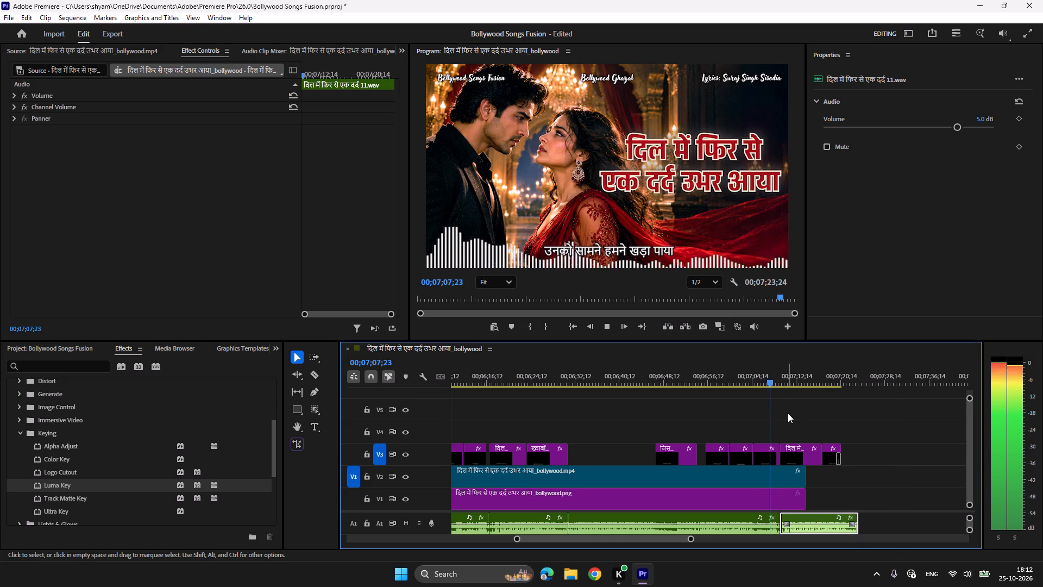
{"action": "scroll", "coordinate": [711, 404], "scroll_direction": "down", "scroll_amount": 2}
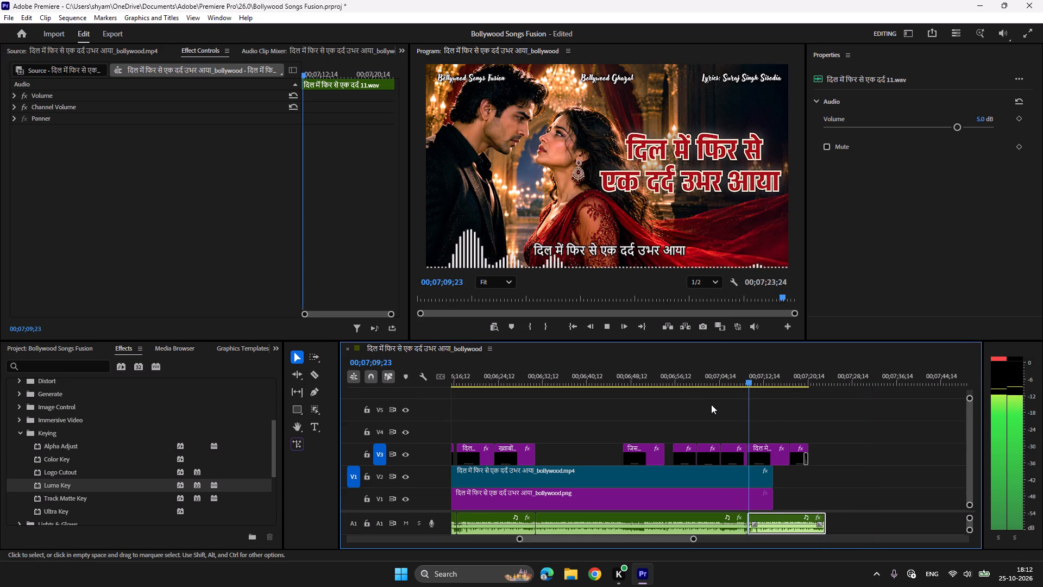
{"action": "scroll", "coordinate": [711, 404], "scroll_direction": "down", "scroll_amount": 4}
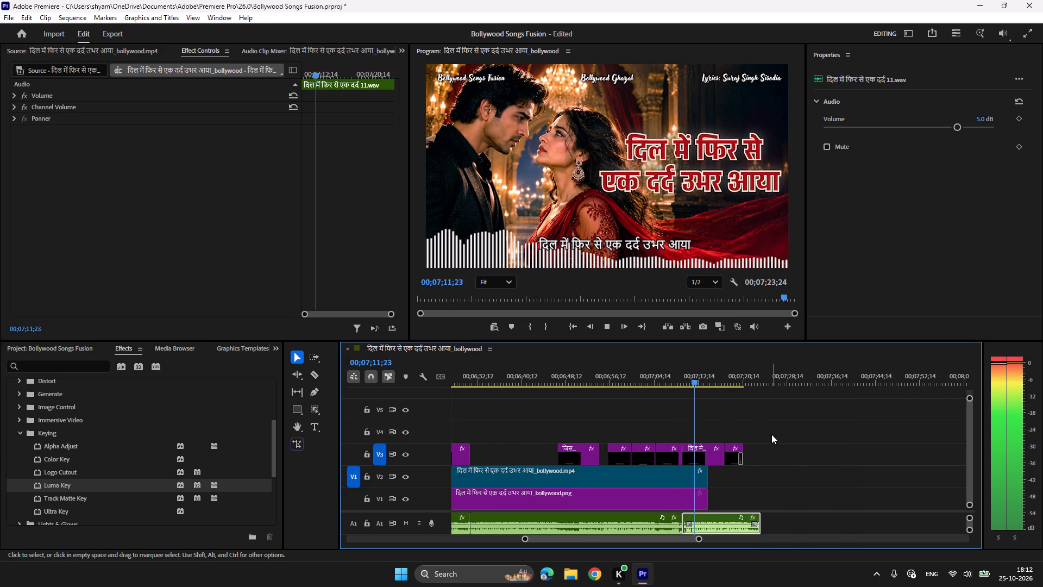
{"action": "scroll", "coordinate": [771, 434], "scroll_direction": "down", "scroll_amount": 4}
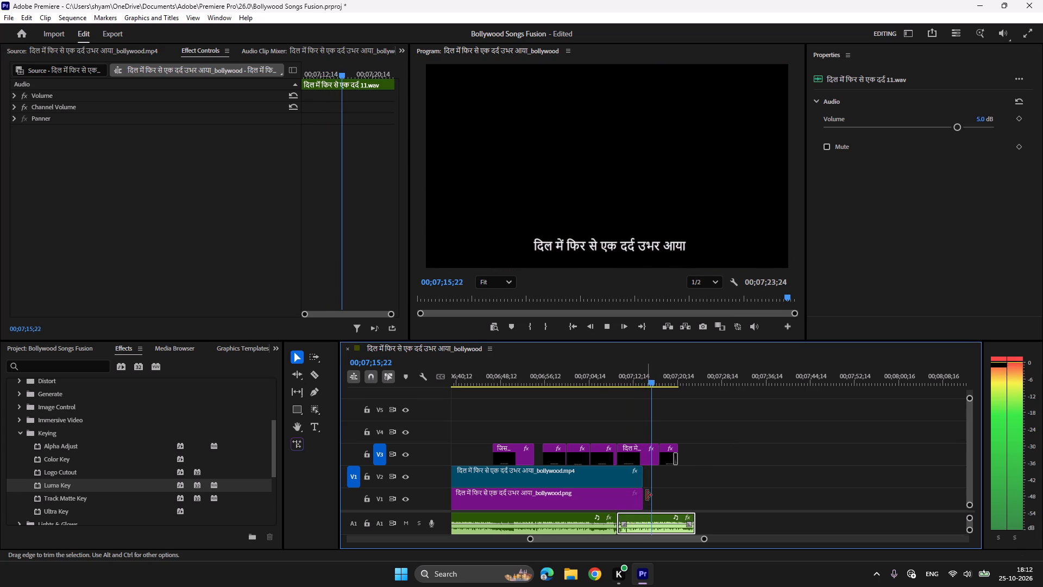
Extend the background image clip on V1 to the end of the pasted audio section and play it back.
{"action": "key", "text": "space"}
{"action": "left_click_drag", "start_coordinate": [642, 496], "coordinate": [689, 497]}
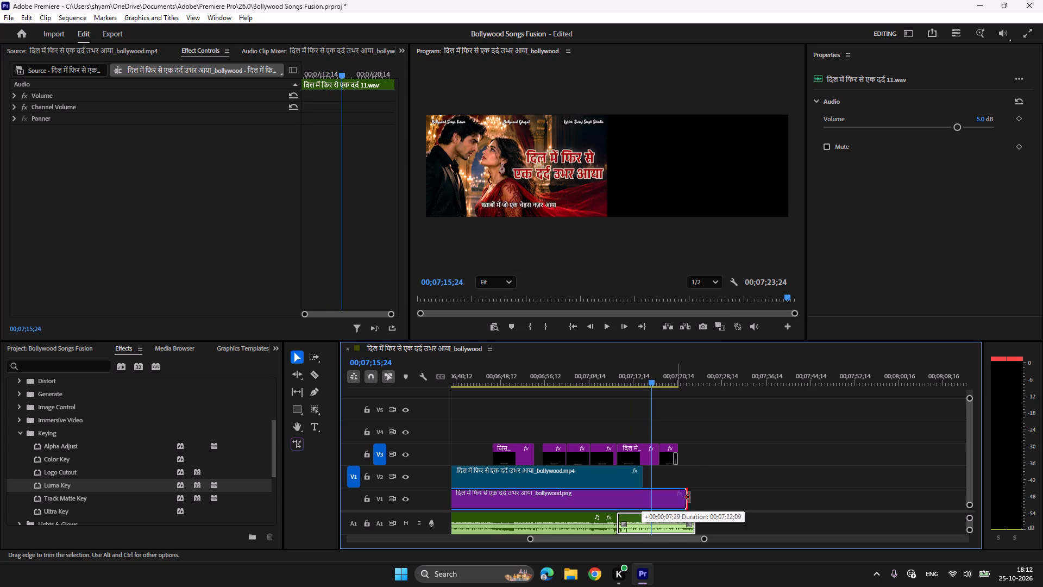
{"action": "left_click_drag", "start_coordinate": [689, 497], "coordinate": [693, 497]}
{"action": "key", "text": "space"}
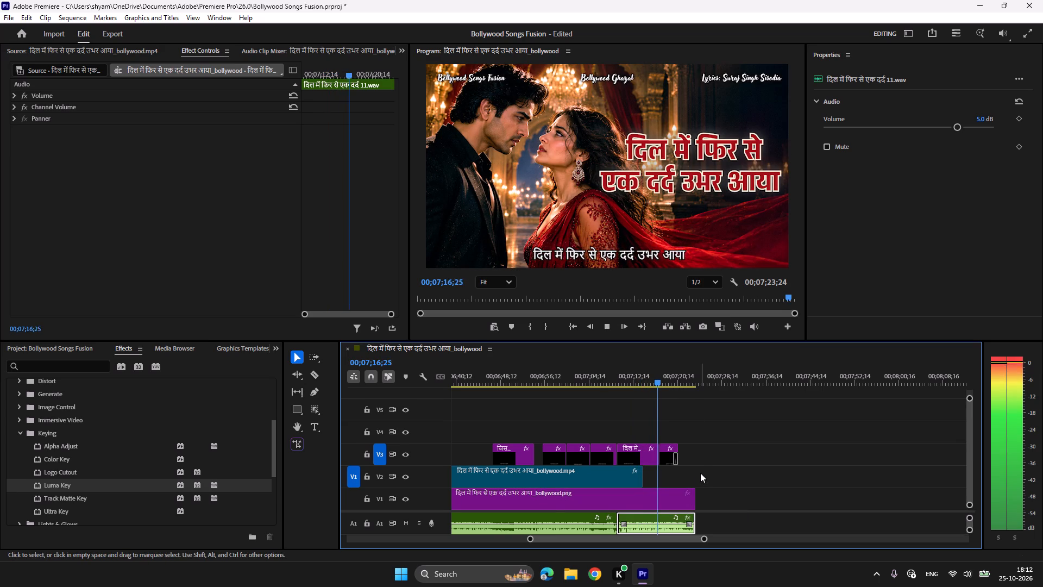
Move the final lyric "ख्वाबों में जो एक चेहरा नज़र आया" on V3 earlier to start at 00;07;16;04 and play it back.
{"action": "key", "text": "space"}
{"action": "left_click", "coordinate": [649, 373]}
{"action": "key", "text": "space"}
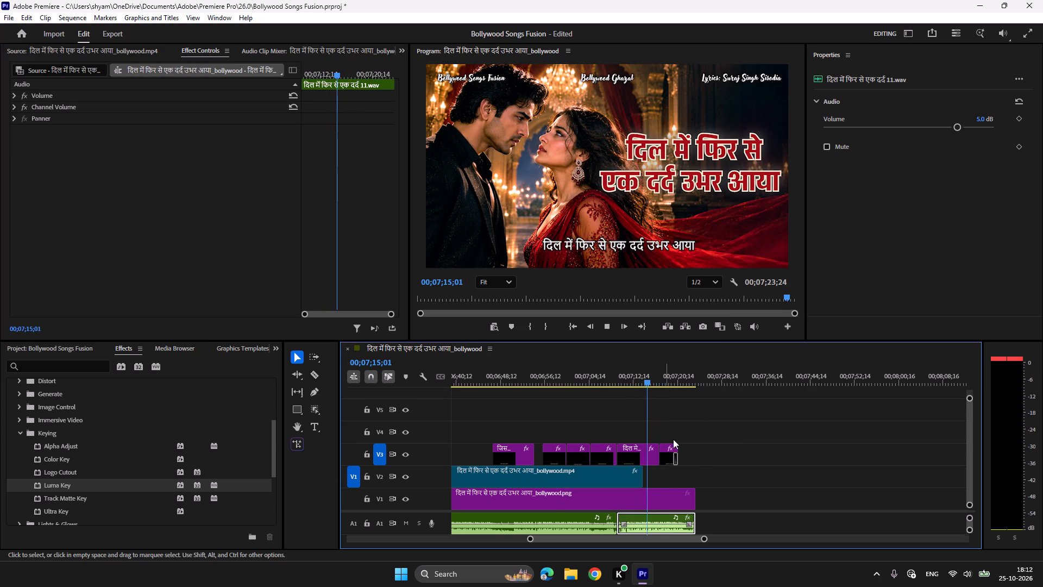
{"action": "key", "text": "space"}
{"action": "left_click_drag", "start_coordinate": [667, 455], "coordinate": [665, 455]}
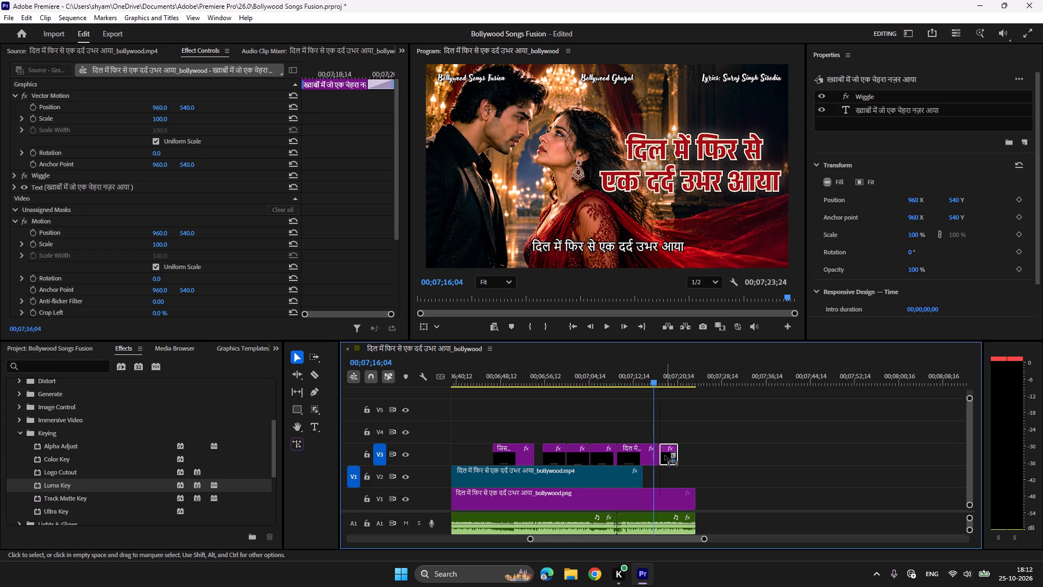
{"action": "left_click_drag", "start_coordinate": [665, 455], "coordinate": [662, 455]}
{"action": "key", "text": "space"}
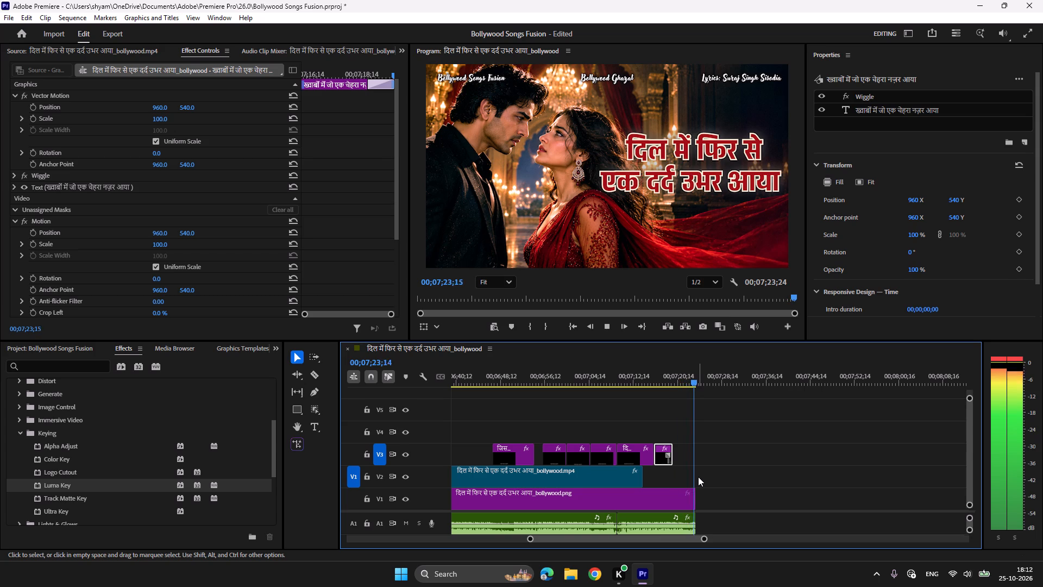
Find the end of the sung line by playback and extend the final V3 lyric clip to 00;07;21;21.
{"action": "left_click", "coordinate": [670, 379]}
{"action": "key", "text": "space"}
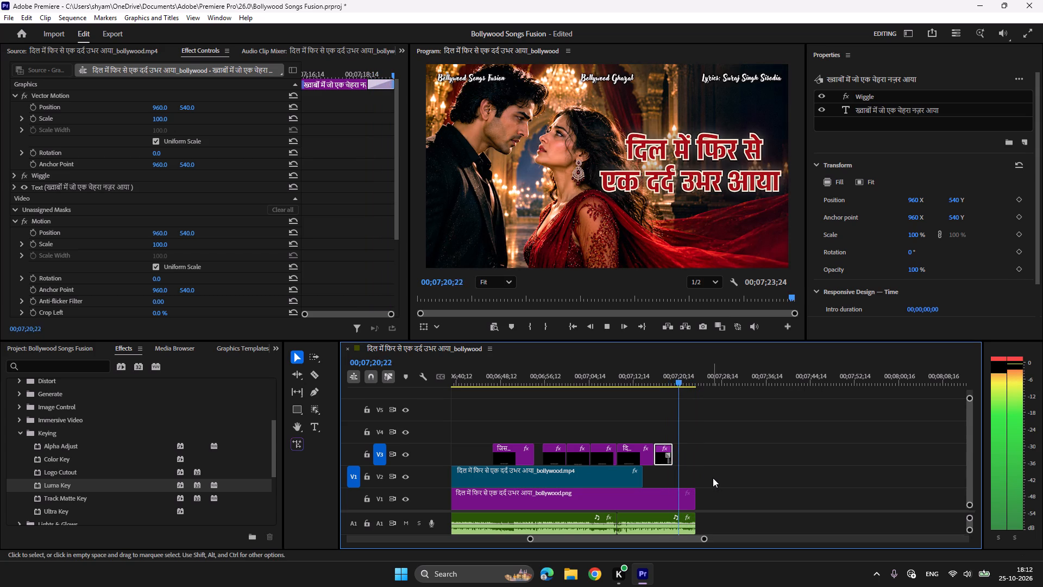
{"action": "key", "text": "space"}
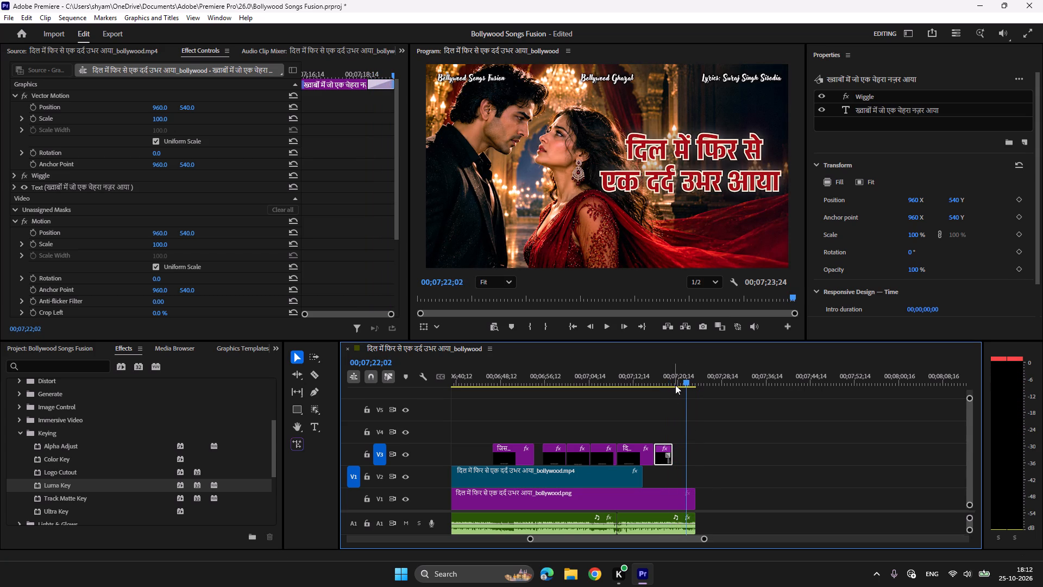
{"action": "left_click", "coordinate": [678, 384]}
{"action": "key", "text": "space"}
{"action": "key", "text": "space"}
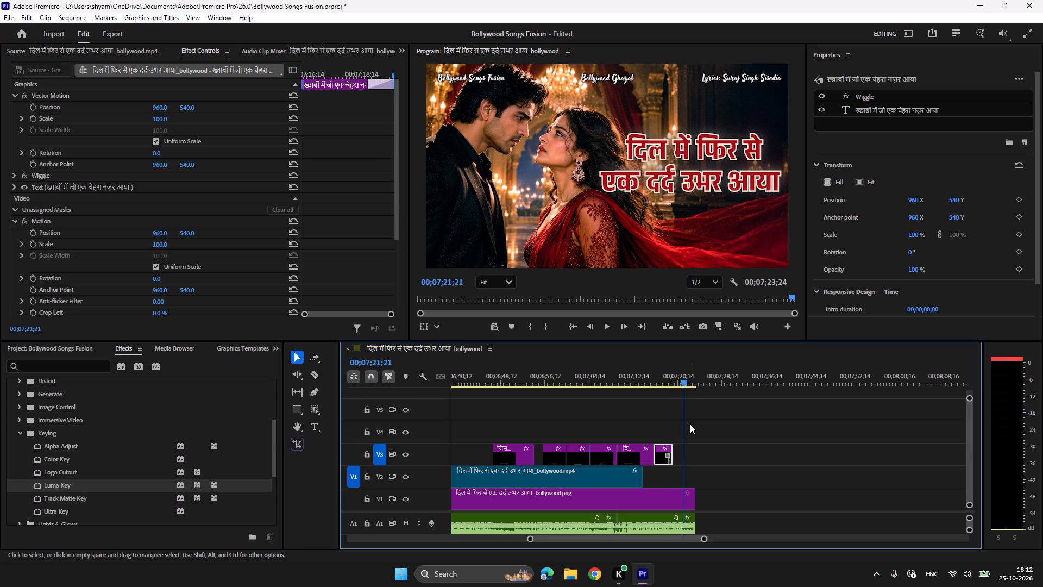
{"action": "left_click", "coordinate": [671, 449]}
{"action": "left_click_drag", "start_coordinate": [673, 446], "coordinate": [680, 446]}
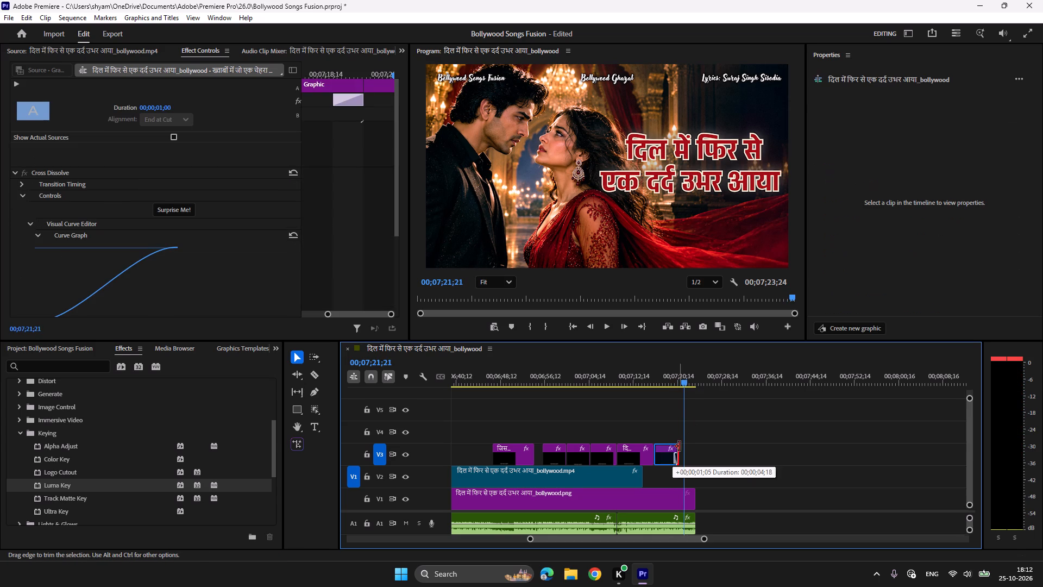
{"action": "left_click_drag", "start_coordinate": [680, 446], "coordinate": [683, 446]}
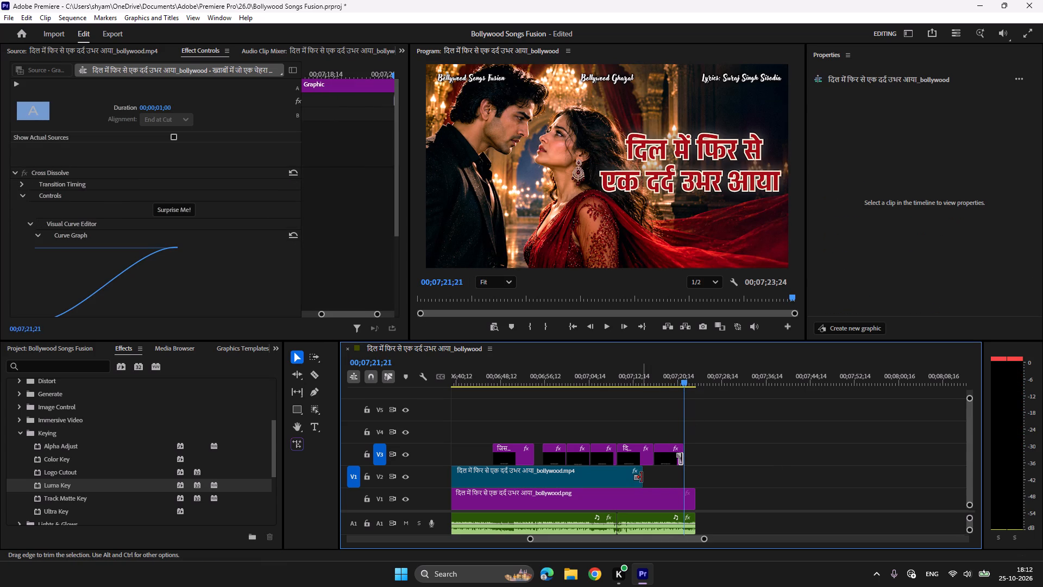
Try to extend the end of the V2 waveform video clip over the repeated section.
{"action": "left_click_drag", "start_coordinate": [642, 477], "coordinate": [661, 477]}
Trim the V1 background image and the A1 audio so both end at 00;07;21;21 with the final lyric.
{"action": "left_click_drag", "start_coordinate": [696, 493], "coordinate": [688, 493]}
{"action": "left_click_drag", "start_coordinate": [695, 518], "coordinate": [693, 518]}
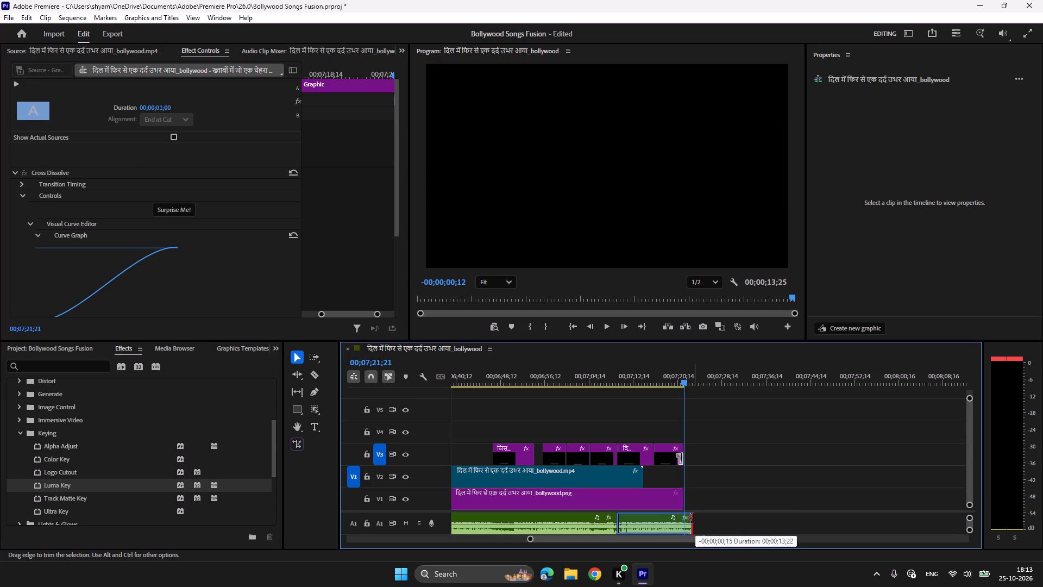
{"action": "left_click_drag", "start_coordinate": [693, 518], "coordinate": [687, 518]}
Apply a Cross Dissolve to the ends of the V1 background image and the V2 waveform video.
{"action": "scroll", "coordinate": [46, 466], "scroll_direction": "down", "scroll_amount": 4}
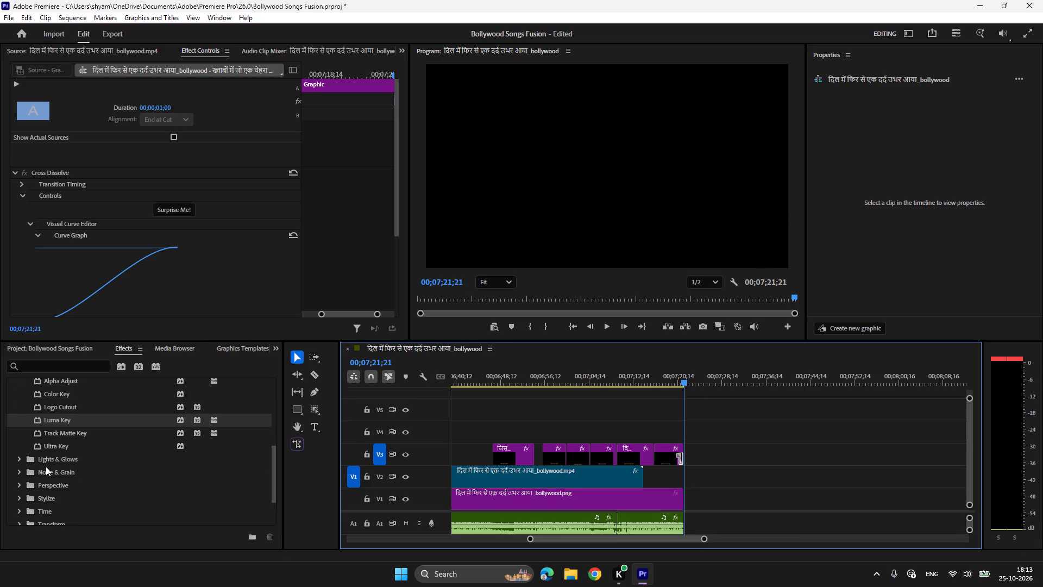
{"action": "scroll", "coordinate": [46, 466], "scroll_direction": "down", "scroll_amount": 9}
{"action": "left_click", "coordinate": [12, 506]}
{"action": "scroll", "coordinate": [12, 505], "scroll_direction": "down", "scroll_amount": 2}
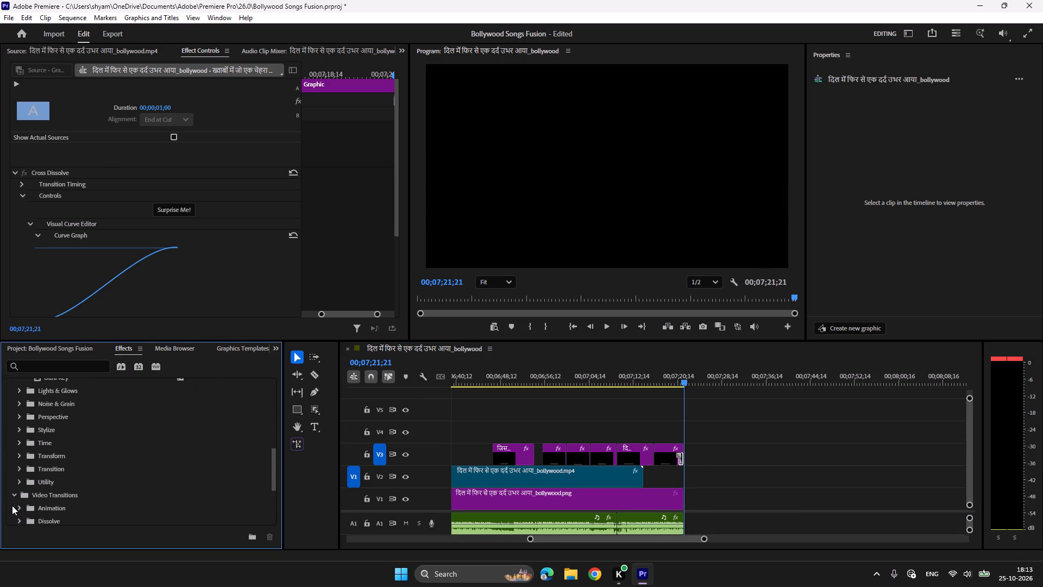
{"action": "scroll", "coordinate": [12, 505], "scroll_direction": "down", "scroll_amount": 4}
{"action": "left_click", "coordinate": [21, 465]}
{"action": "scroll", "coordinate": [21, 465], "scroll_direction": "down", "scroll_amount": 4}
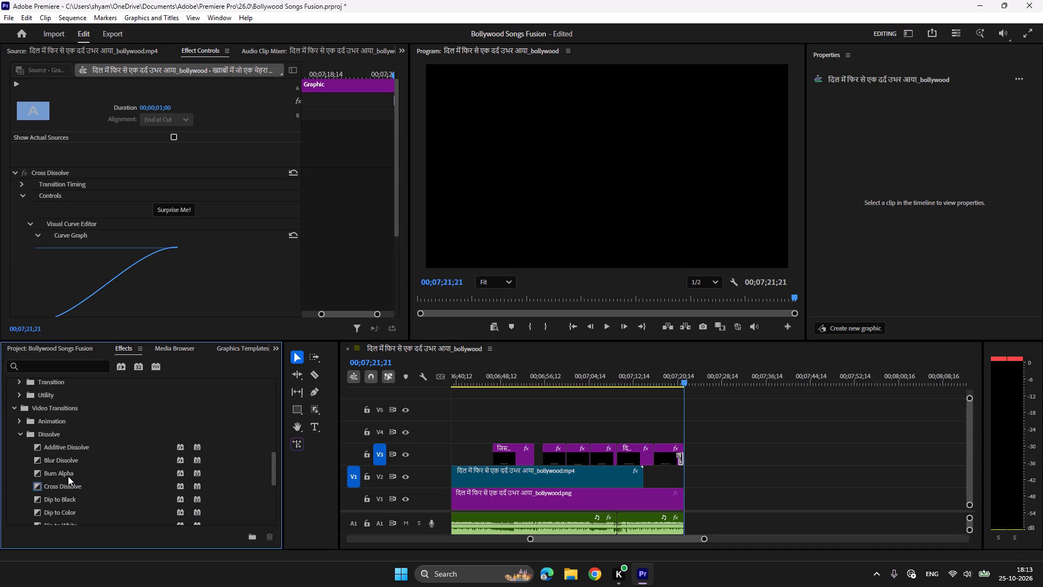
{"action": "left_click_drag", "start_coordinate": [68, 476], "coordinate": [681, 502]}
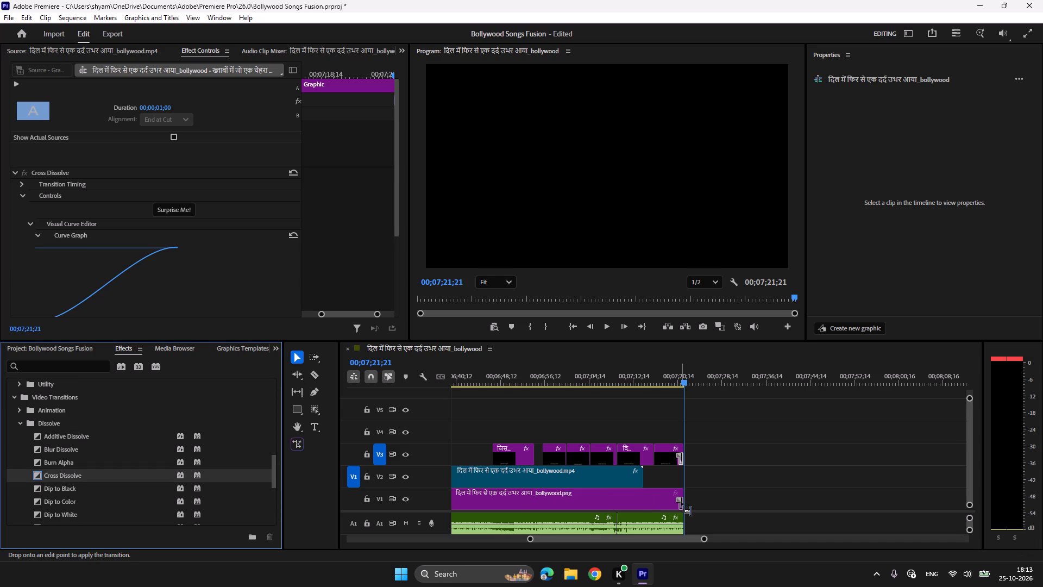
{"action": "left_click_drag", "start_coordinate": [681, 502], "coordinate": [679, 502]}
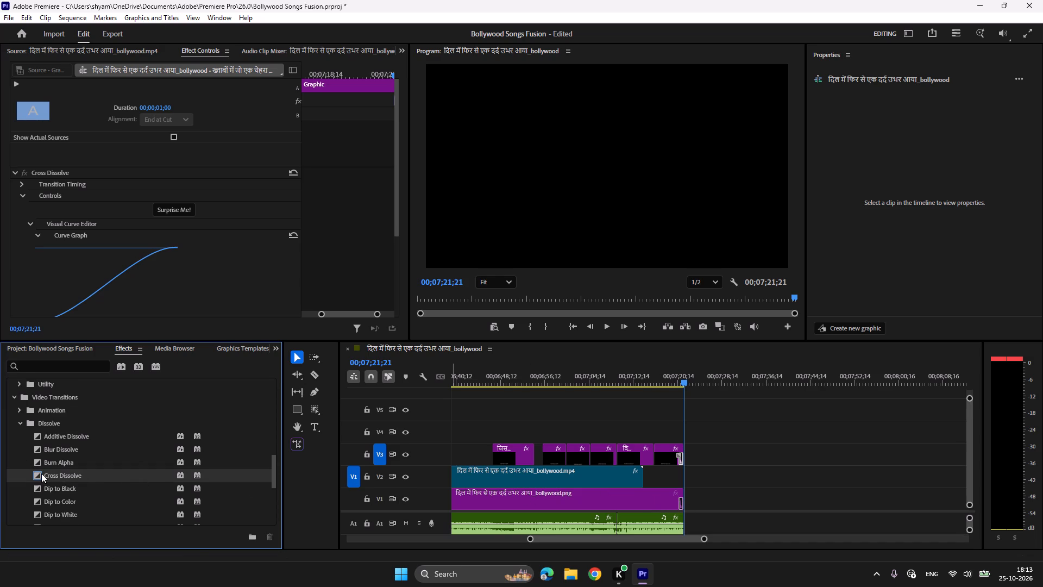
{"action": "left_click_drag", "start_coordinate": [42, 473], "coordinate": [639, 482]}
Apply an Exponential Fade to the end of the A1 audio.
{"action": "left_click", "coordinate": [62, 344]}
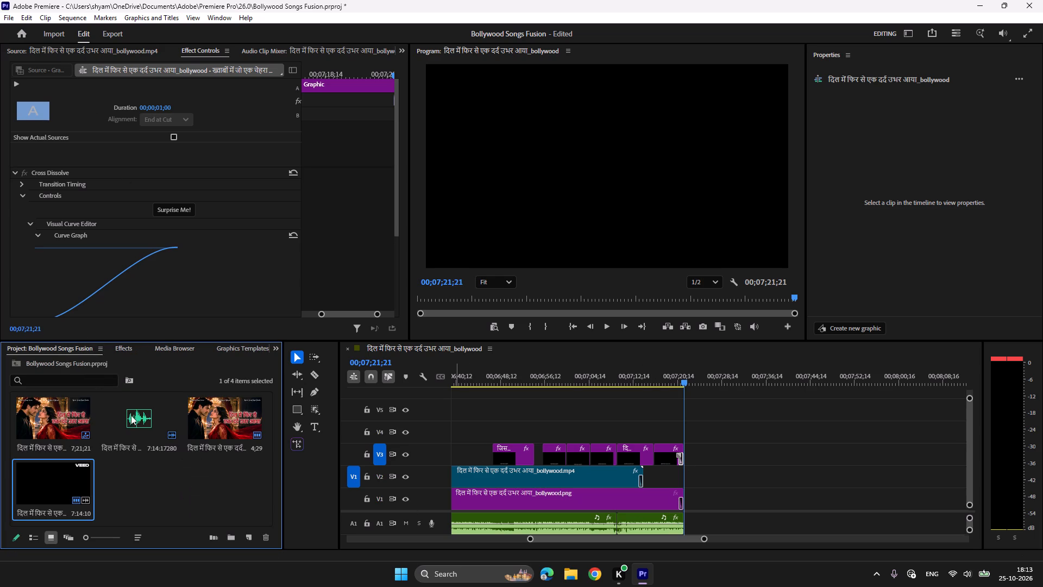
{"action": "left_click", "coordinate": [121, 347]}
{"action": "scroll", "coordinate": [111, 442], "scroll_direction": "up", "scroll_amount": 20}
{"action": "scroll", "coordinate": [111, 442], "scroll_direction": "up", "scroll_amount": 8}
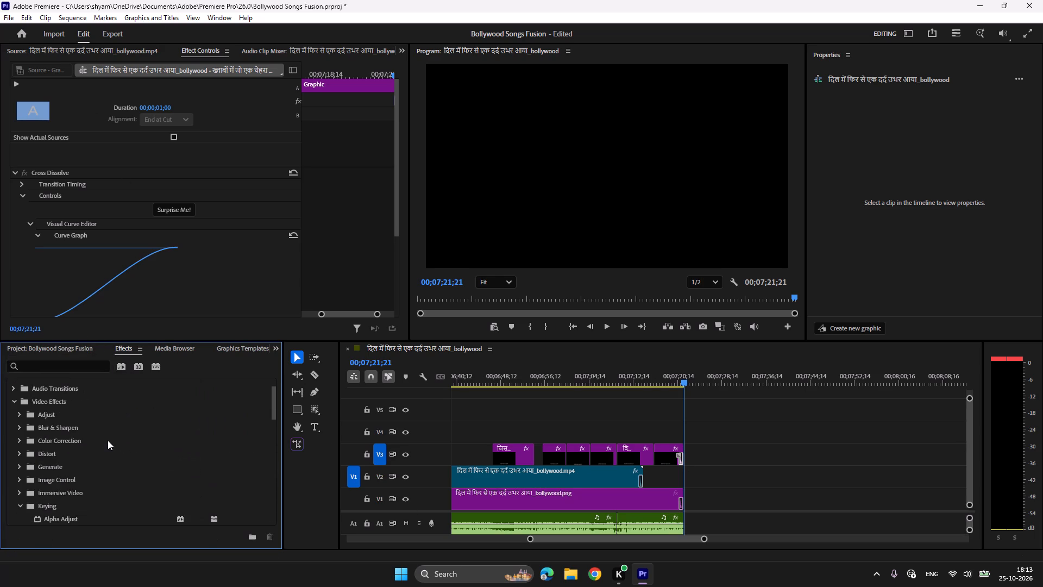
{"action": "scroll", "coordinate": [108, 440], "scroll_direction": "down", "scroll_amount": 3}
{"action": "scroll", "coordinate": [53, 423], "scroll_direction": "up", "scroll_amount": 11}
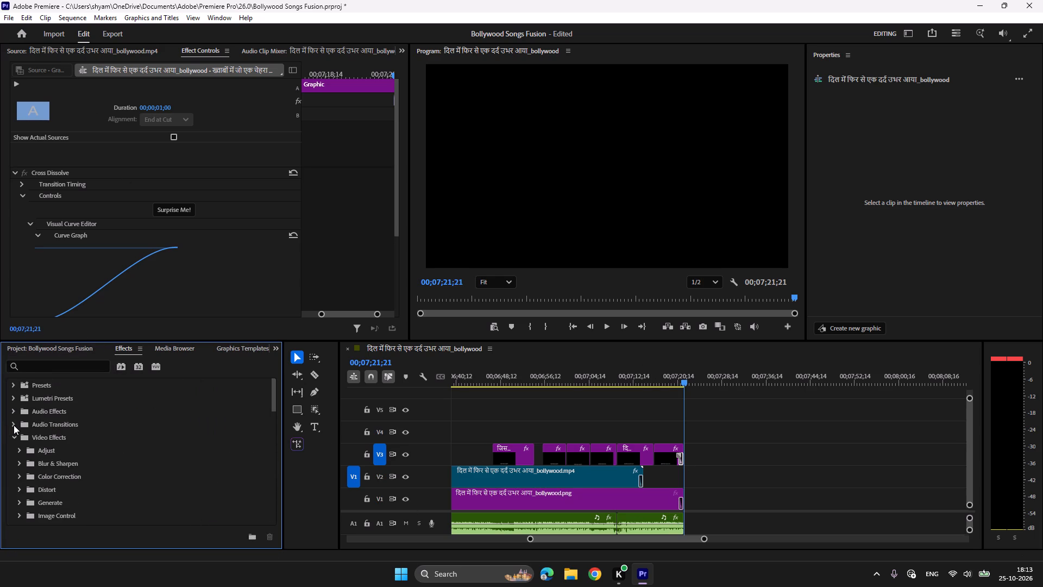
{"action": "left_click", "coordinate": [14, 425]}
{"action": "left_click", "coordinate": [17, 440]}
{"action": "scroll", "coordinate": [86, 448], "scroll_direction": "down", "scroll_amount": 4}
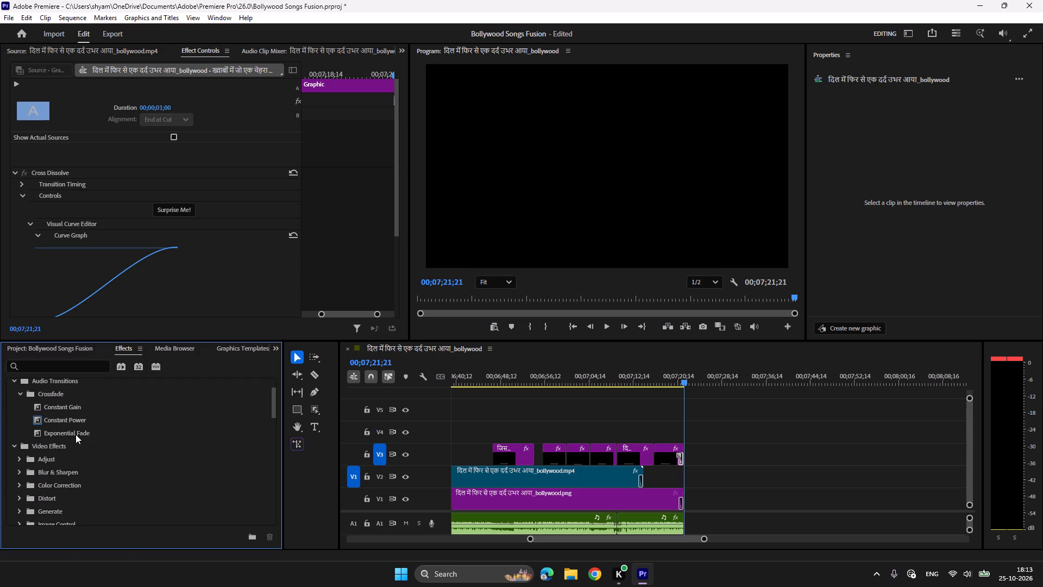
{"action": "left_click_drag", "start_coordinate": [76, 434], "coordinate": [682, 529]}
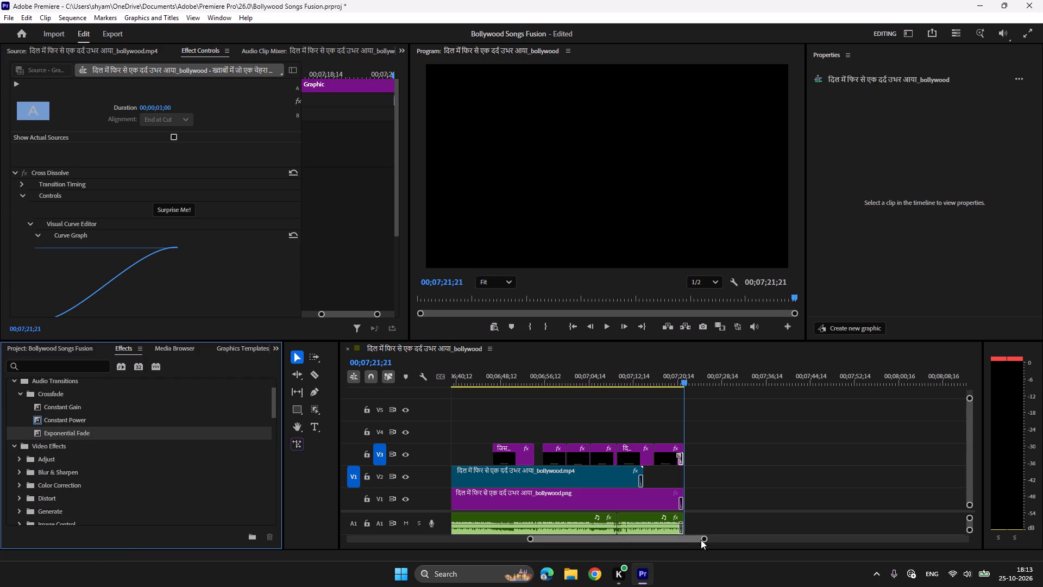
Lengthen the audio's Exponential Fade back to the start of the repeated section, about 12 seconds, and play the ending.
{"action": "left_click_drag", "start_coordinate": [703, 538], "coordinate": [661, 541]}
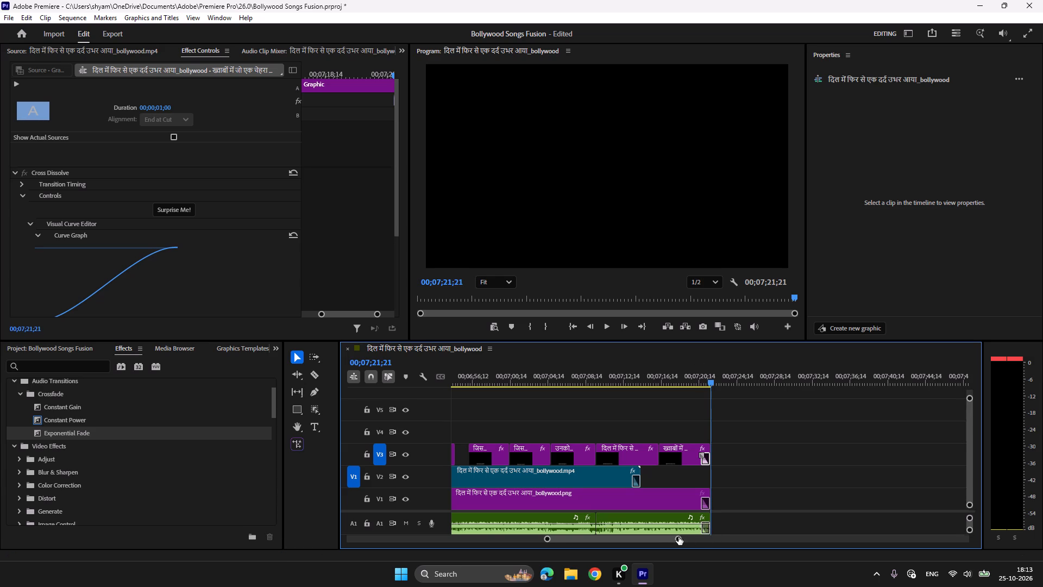
{"action": "left_click_drag", "start_coordinate": [680, 539], "coordinate": [643, 538]}
{"action": "left_click_drag", "start_coordinate": [696, 528], "coordinate": [687, 528]}
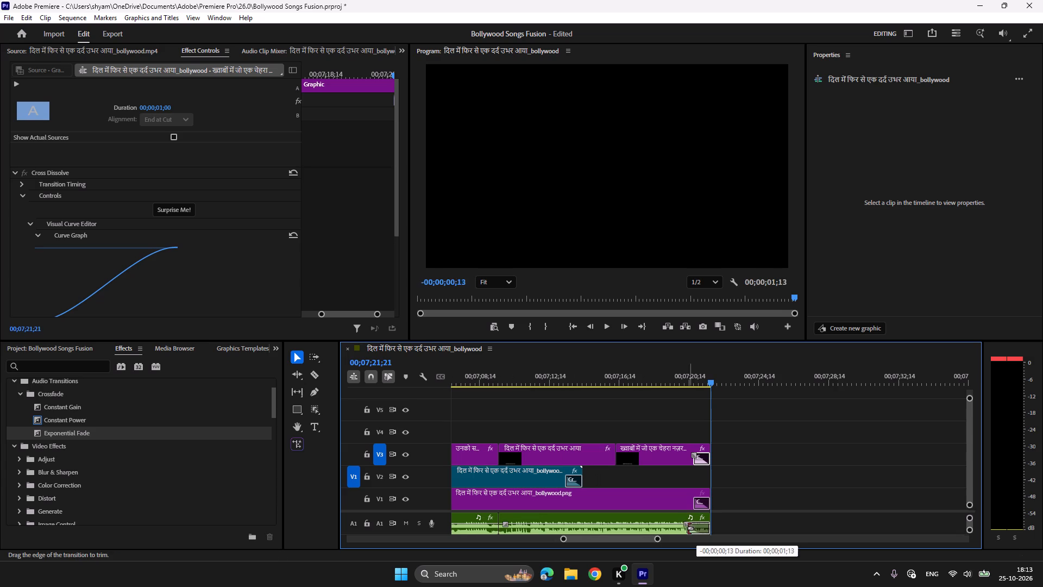
{"action": "left_click_drag", "start_coordinate": [687, 528], "coordinate": [512, 530]}
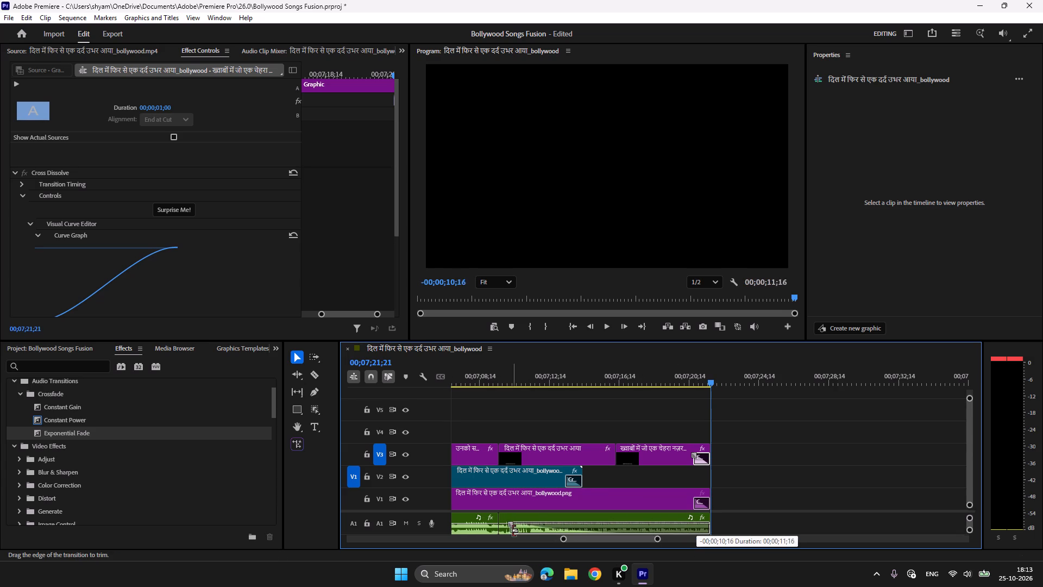
{"action": "left_click_drag", "start_coordinate": [512, 530], "coordinate": [499, 530]}
{"action": "left_click", "coordinate": [480, 382]}
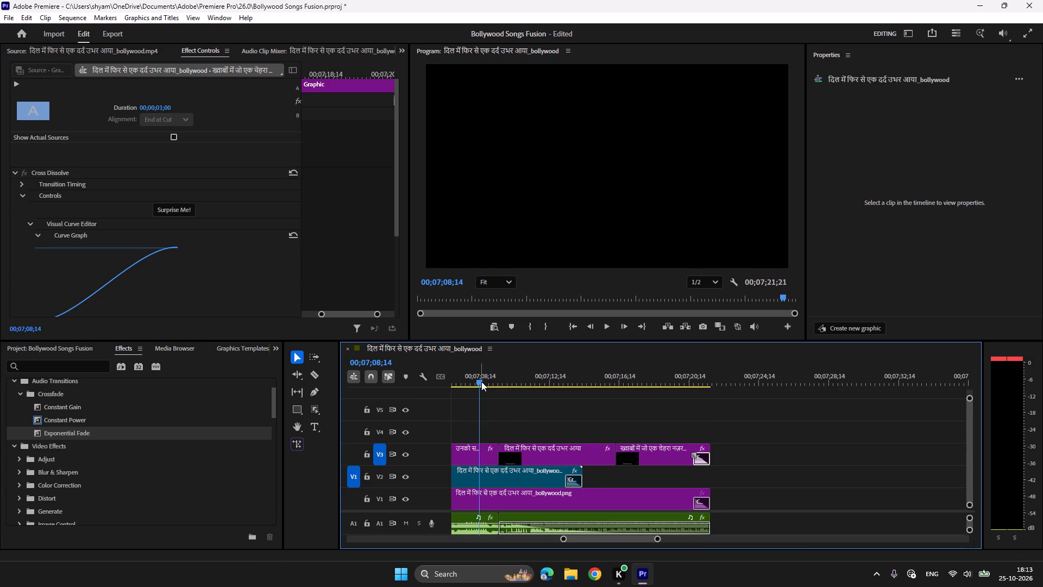
{"action": "key", "text": "space"}
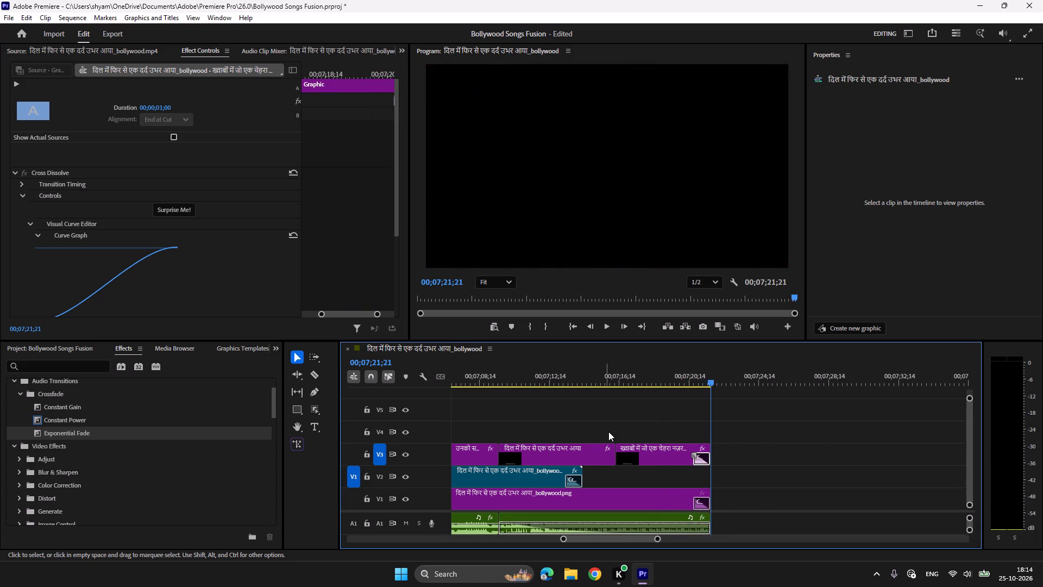
Split the V2 waveform video where the repeated line starts, move its last part to the sequence end, extend its start to the cut, and play it.
{"action": "scroll", "coordinate": [608, 432], "scroll_direction": "up", "scroll_amount": 9}
{"action": "key", "text": "c"}
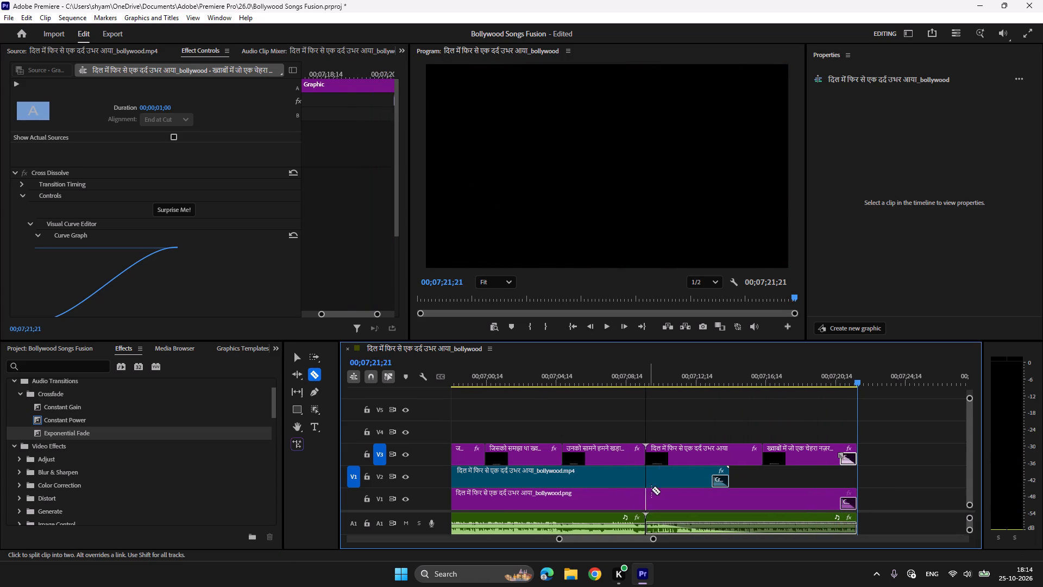
{"action": "left_click", "coordinate": [649, 482]}
{"action": "scroll", "coordinate": [649, 482], "scroll_direction": "down", "scroll_amount": 4}
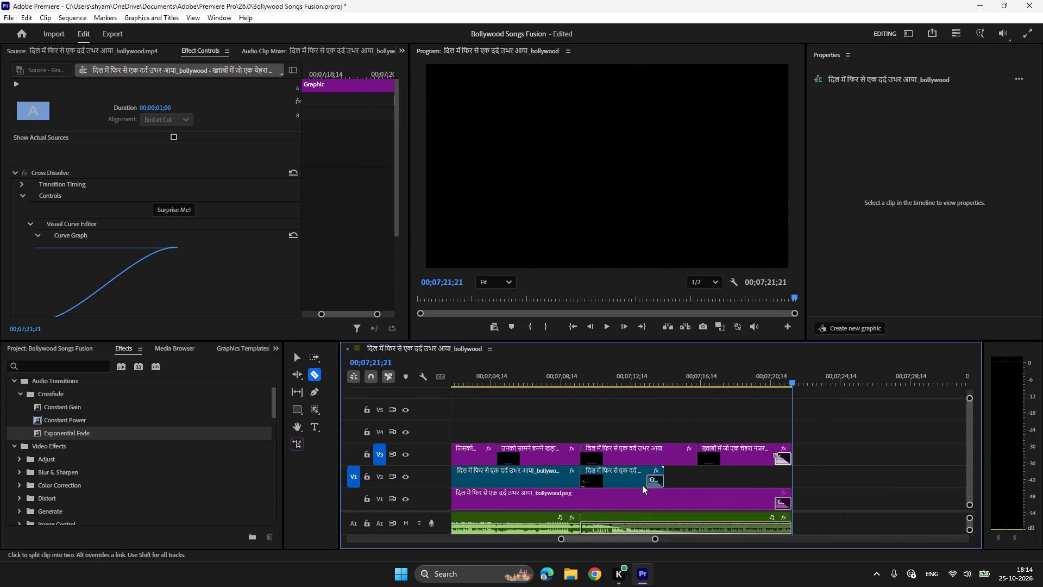
{"action": "key", "text": "v"}
{"action": "left_click_drag", "start_coordinate": [625, 480], "coordinate": [752, 480]}
{"action": "left_click_drag", "start_coordinate": [711, 473], "coordinate": [694, 473]}
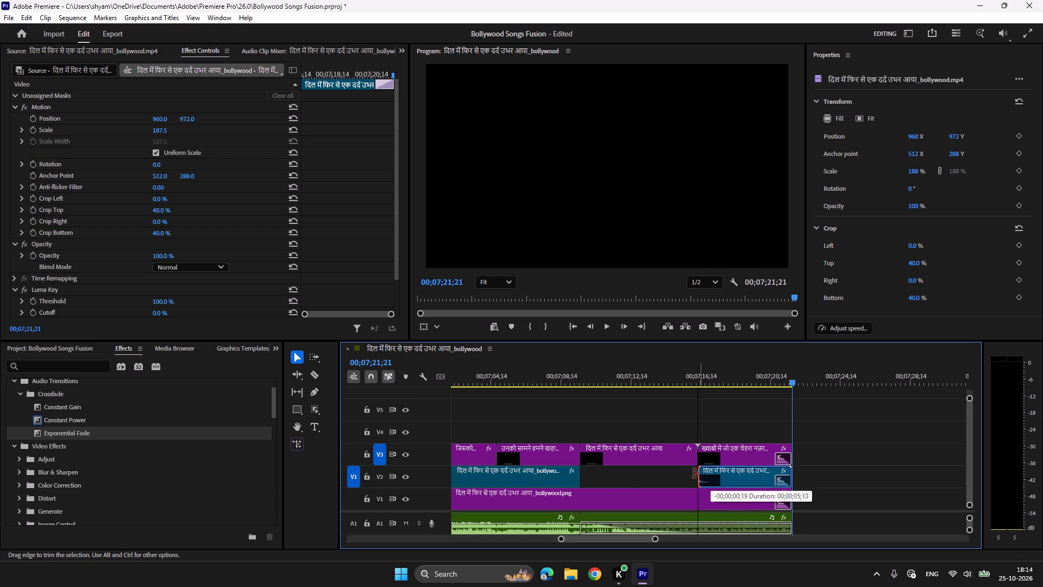
{"action": "left_click_drag", "start_coordinate": [694, 473], "coordinate": [584, 470]}
{"action": "left_click", "coordinate": [561, 380]}
{"action": "key", "text": "space"}
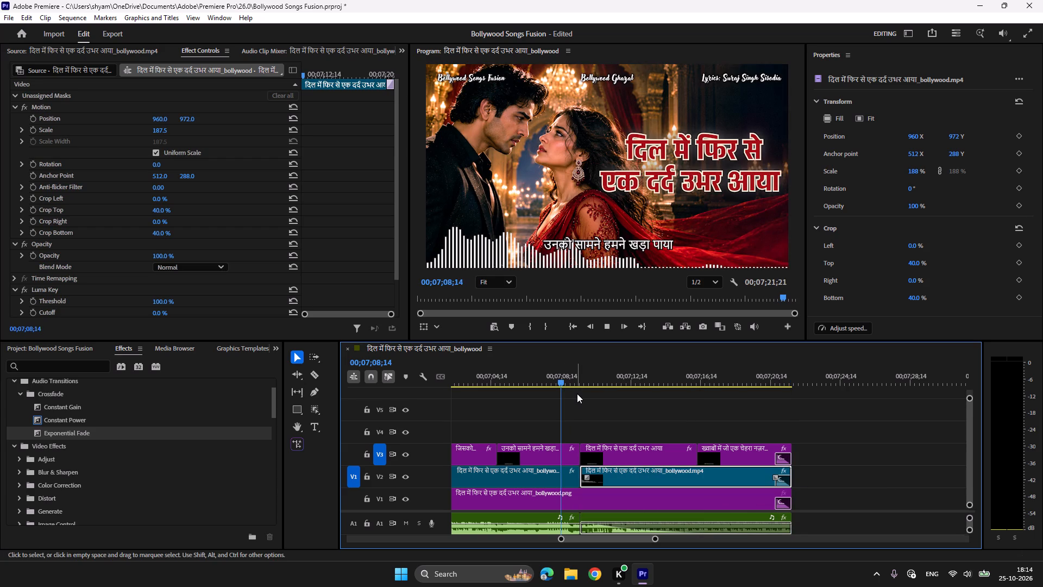